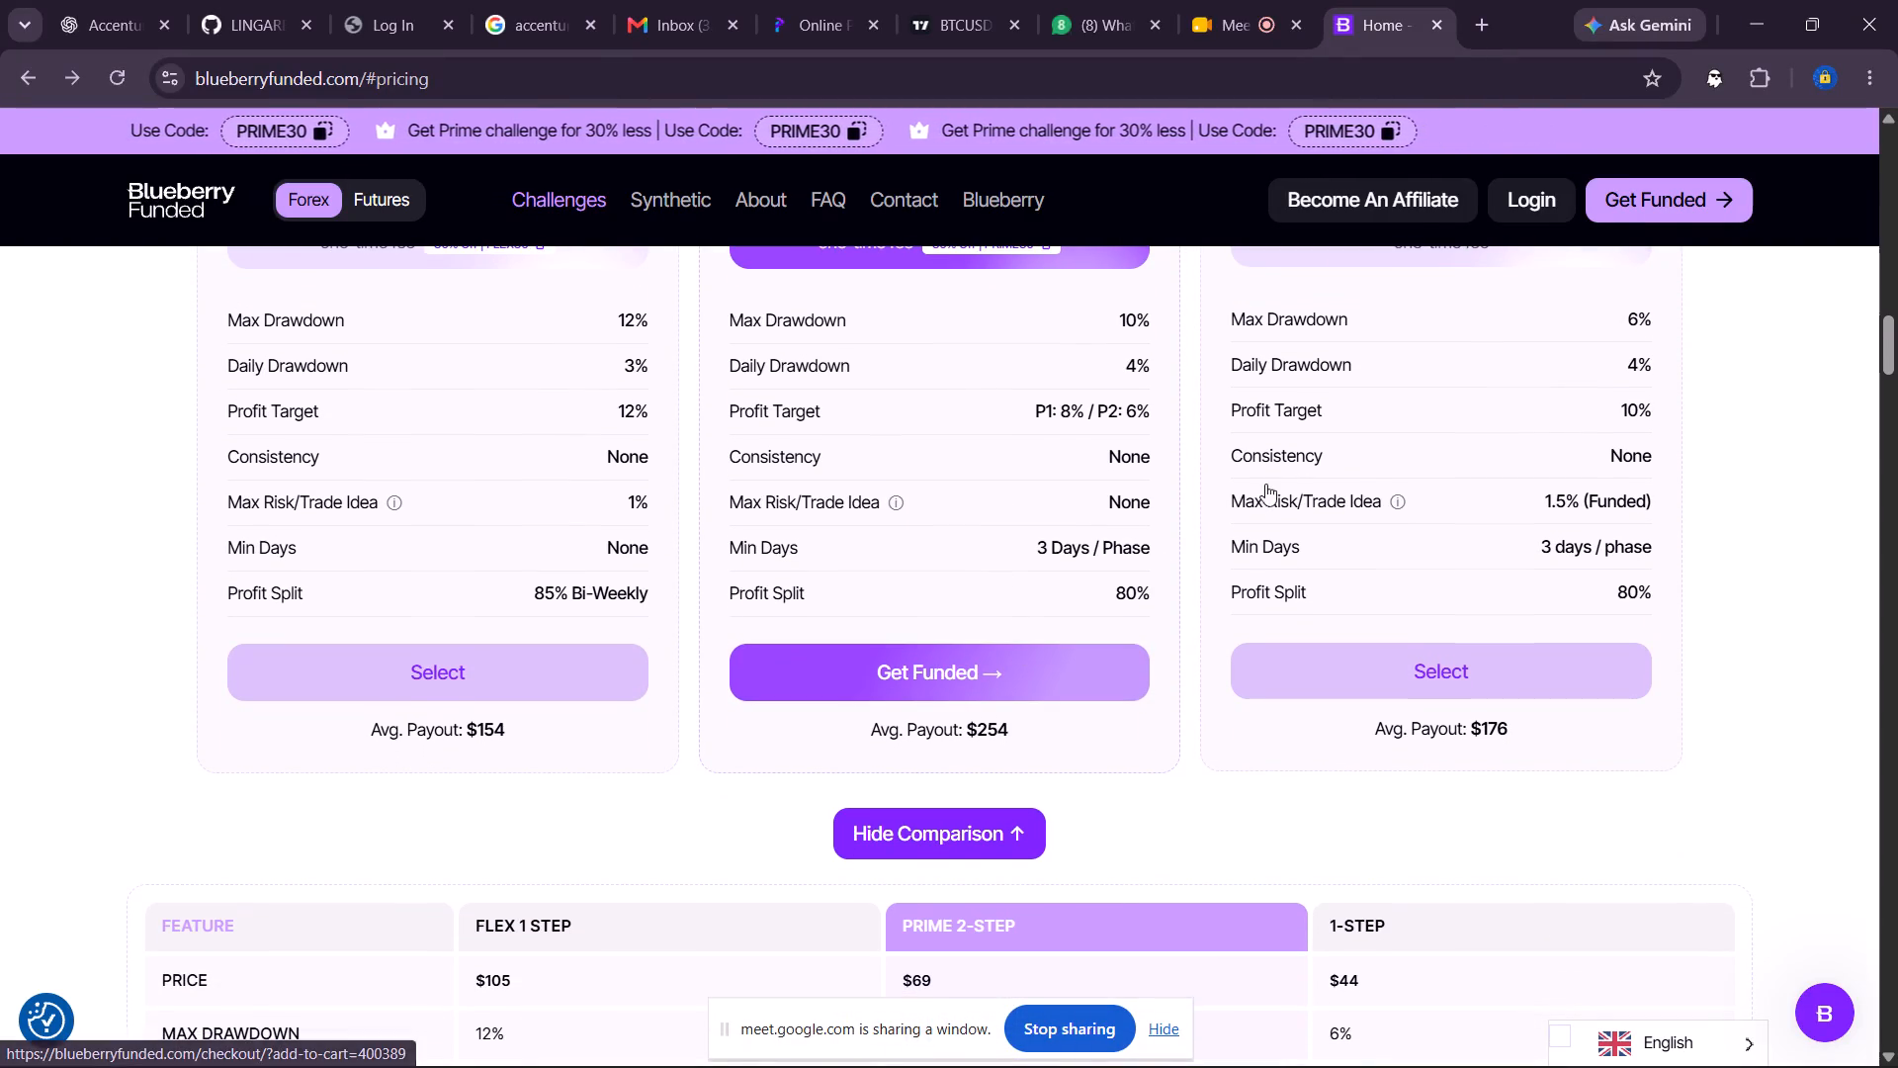
Examine the Flex 1 Step, Prime 2-Step and 1-Step plan cards and their feature comparison table.
scroll(949, 547, "down", 1)
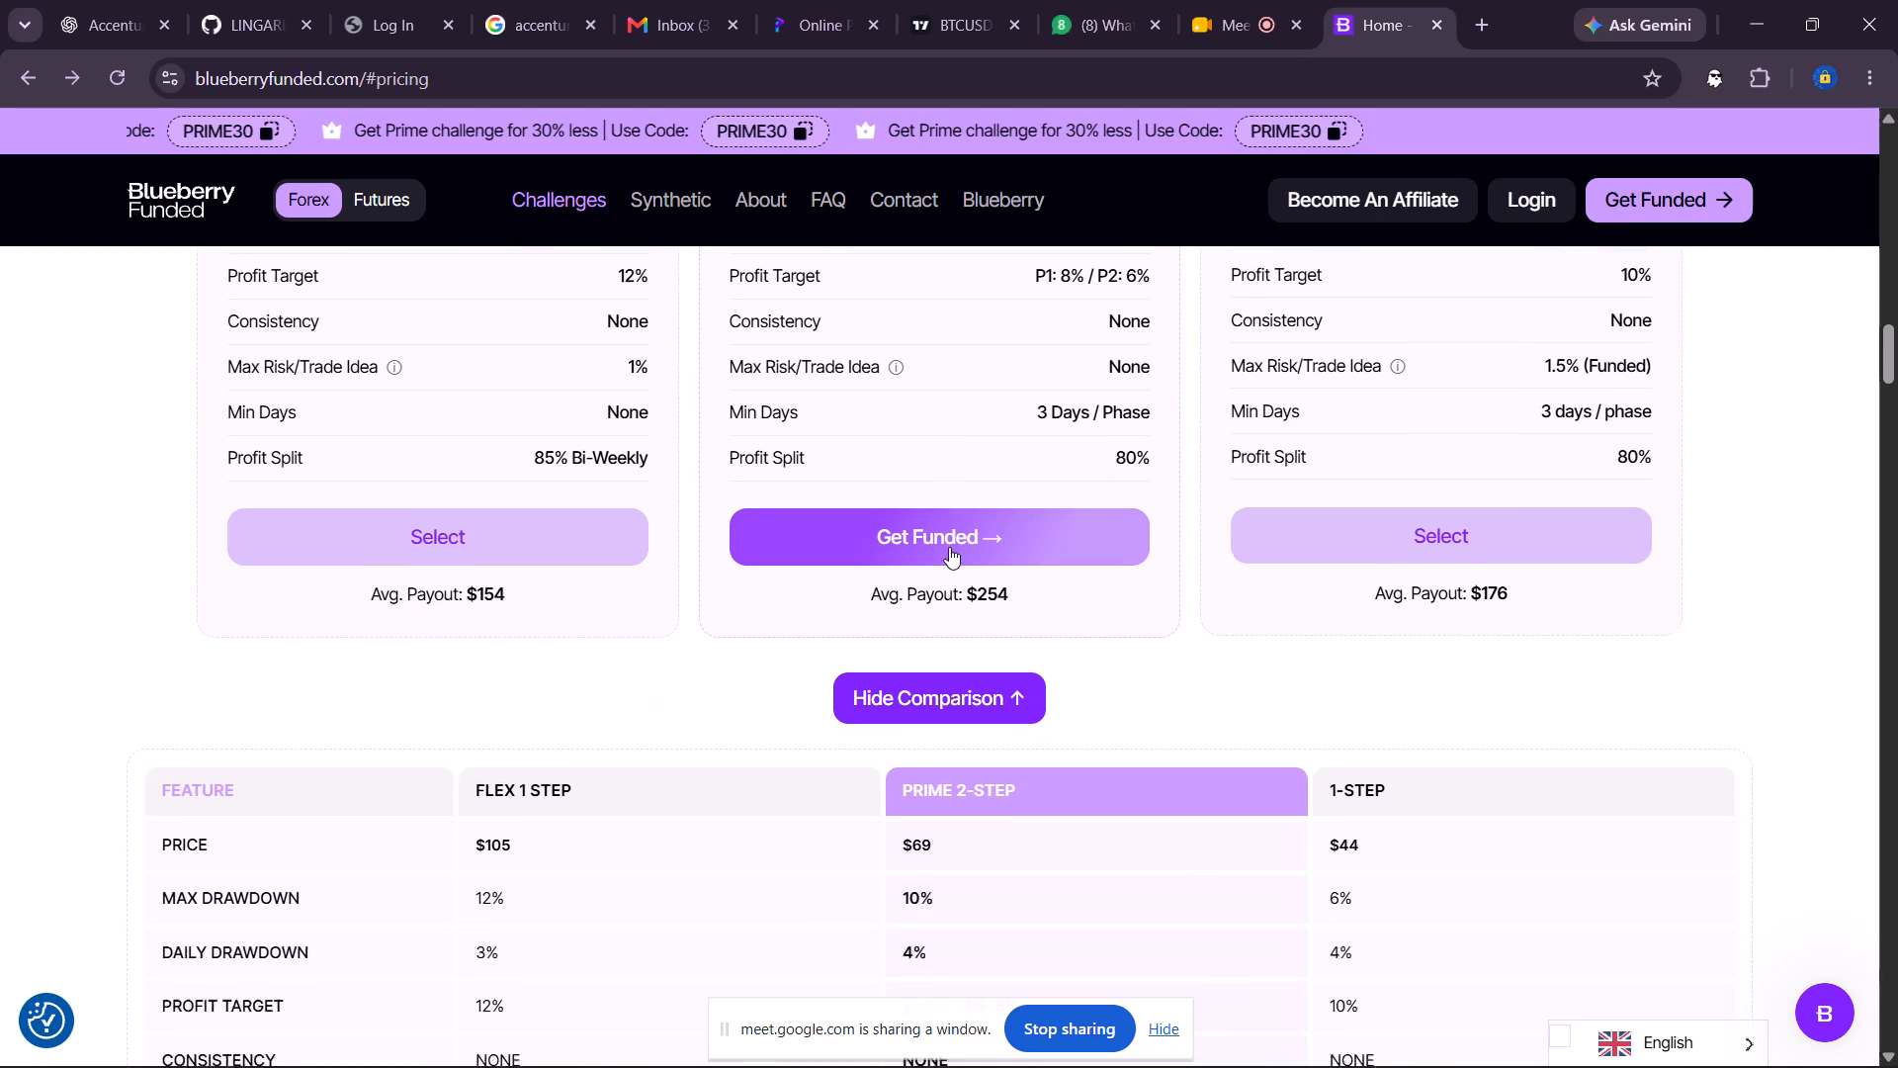
scroll(949, 547, "down", 3)
scroll(949, 547, "up", 1)
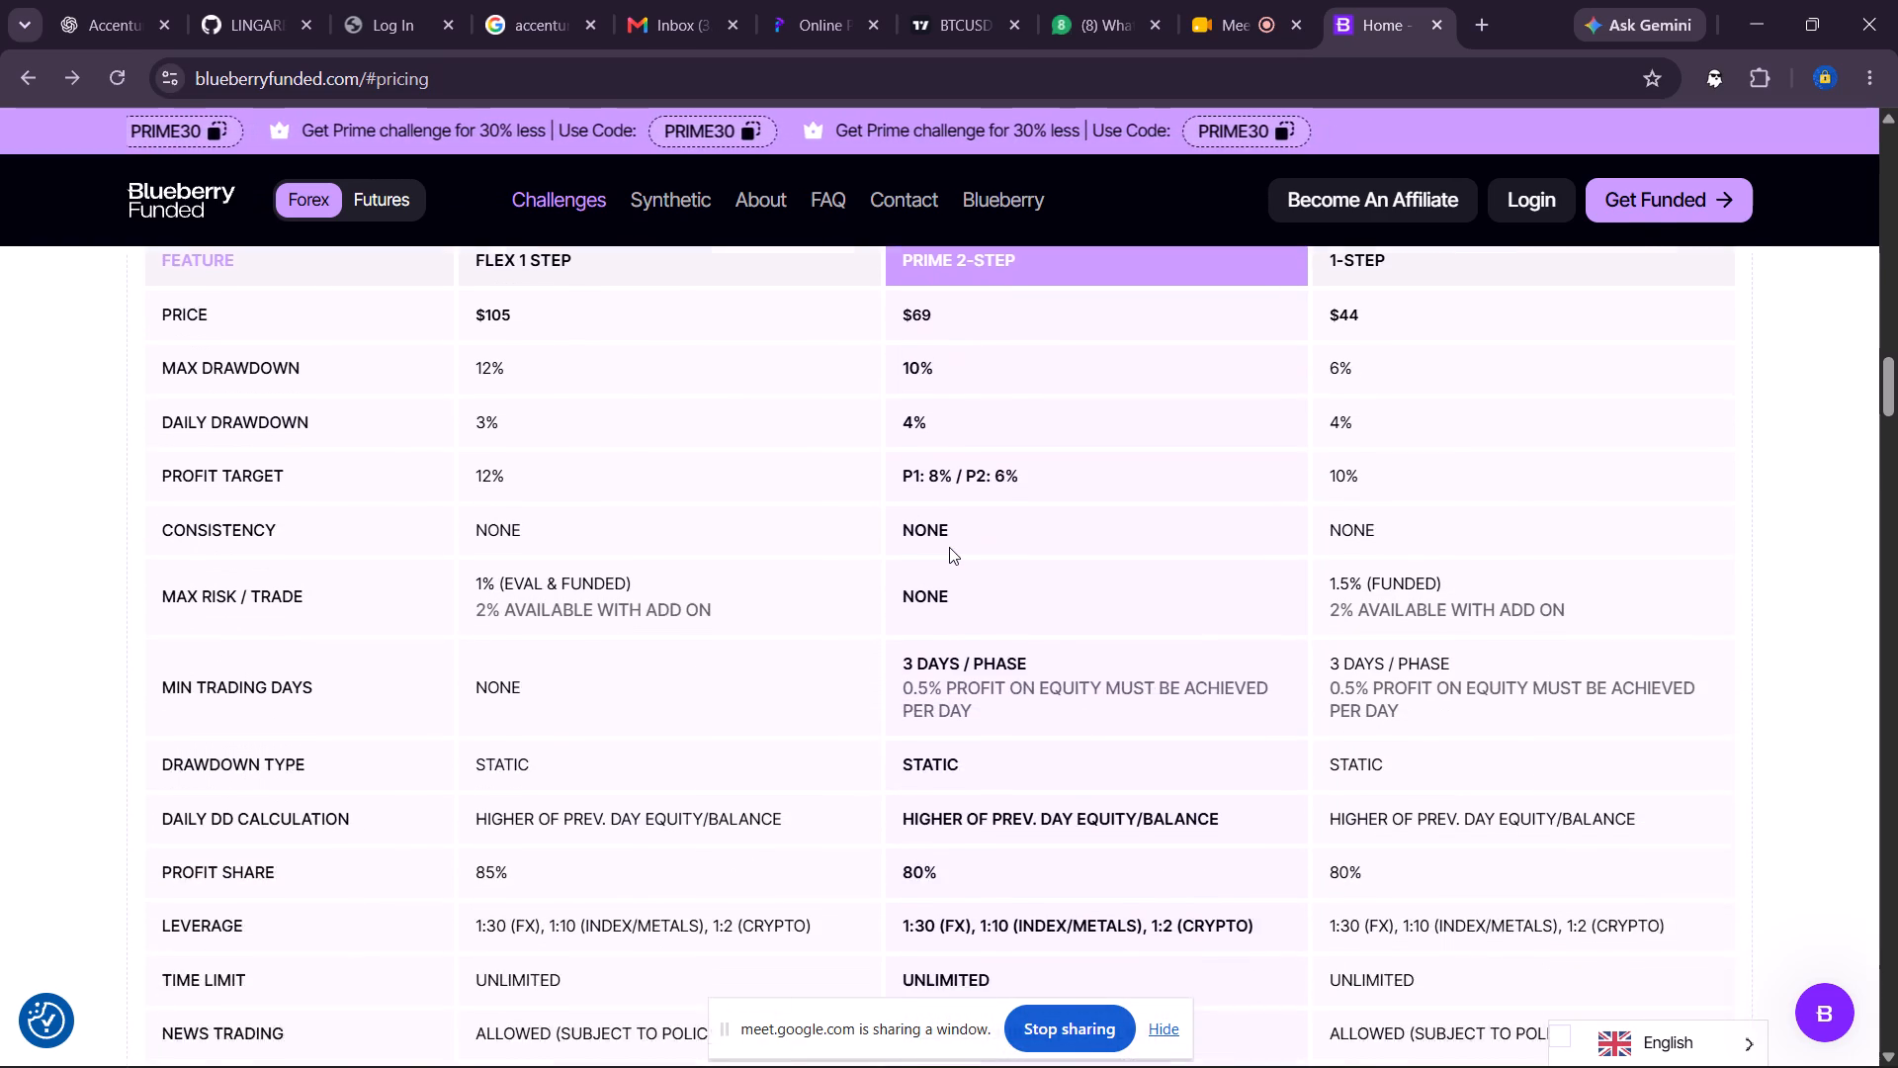
scroll(949, 547, "up", 4)
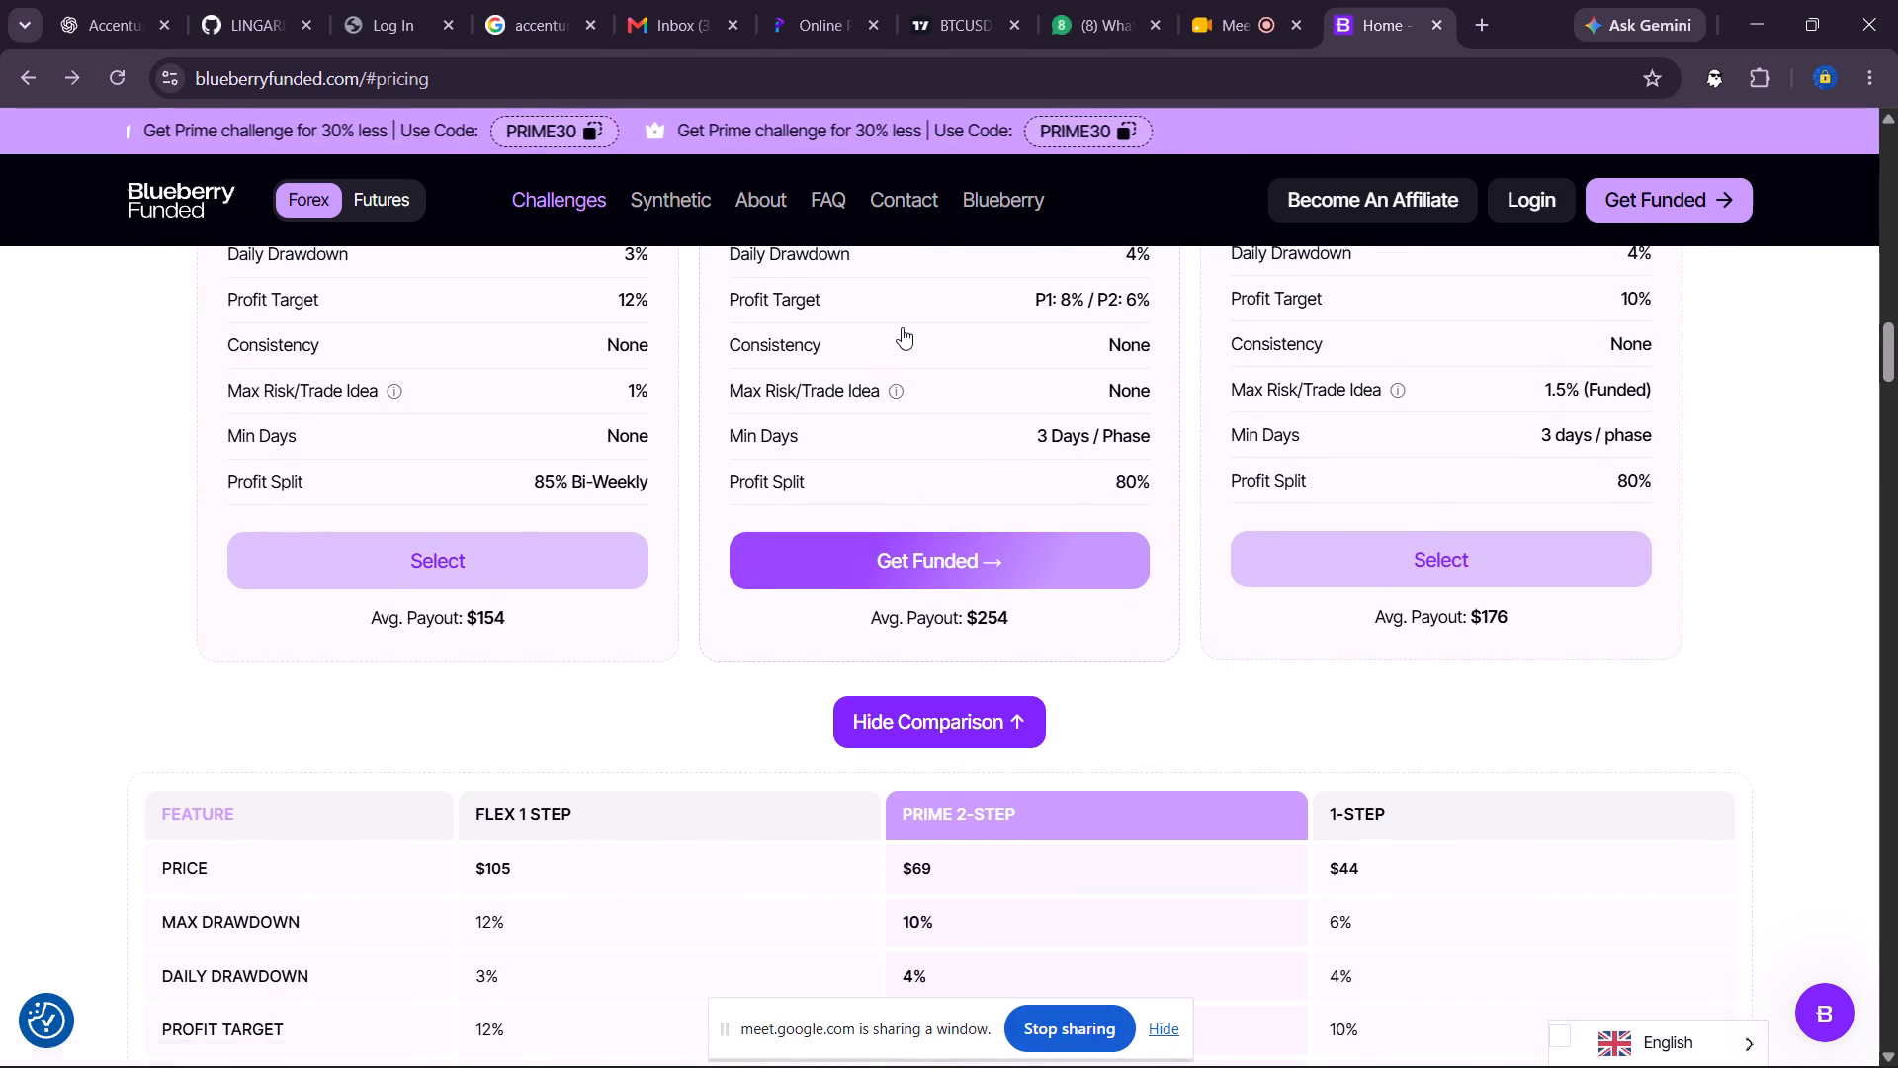
scroll(902, 327, "up", 5)
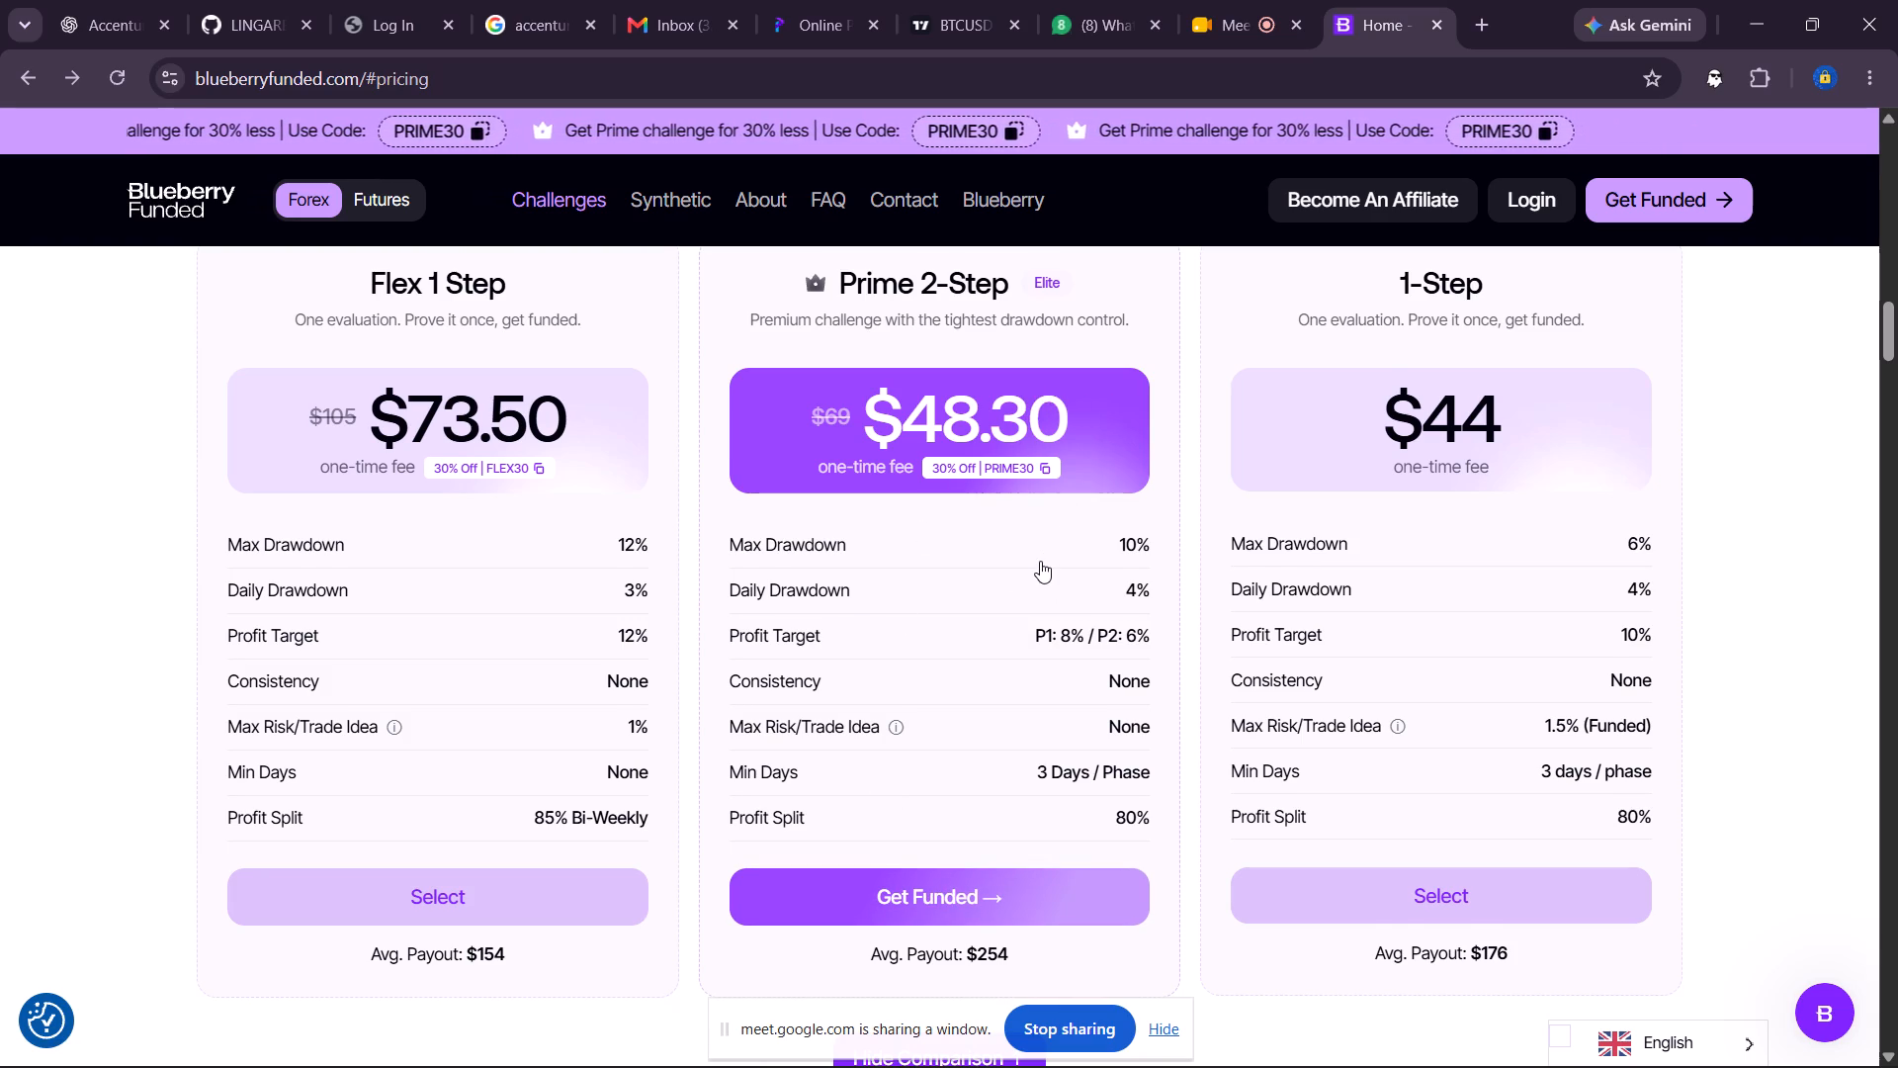
View the evaluation pricing for the $2.5K account size, and return to $5K to review its plan terms.
scroll(1040, 561, "up", 3)
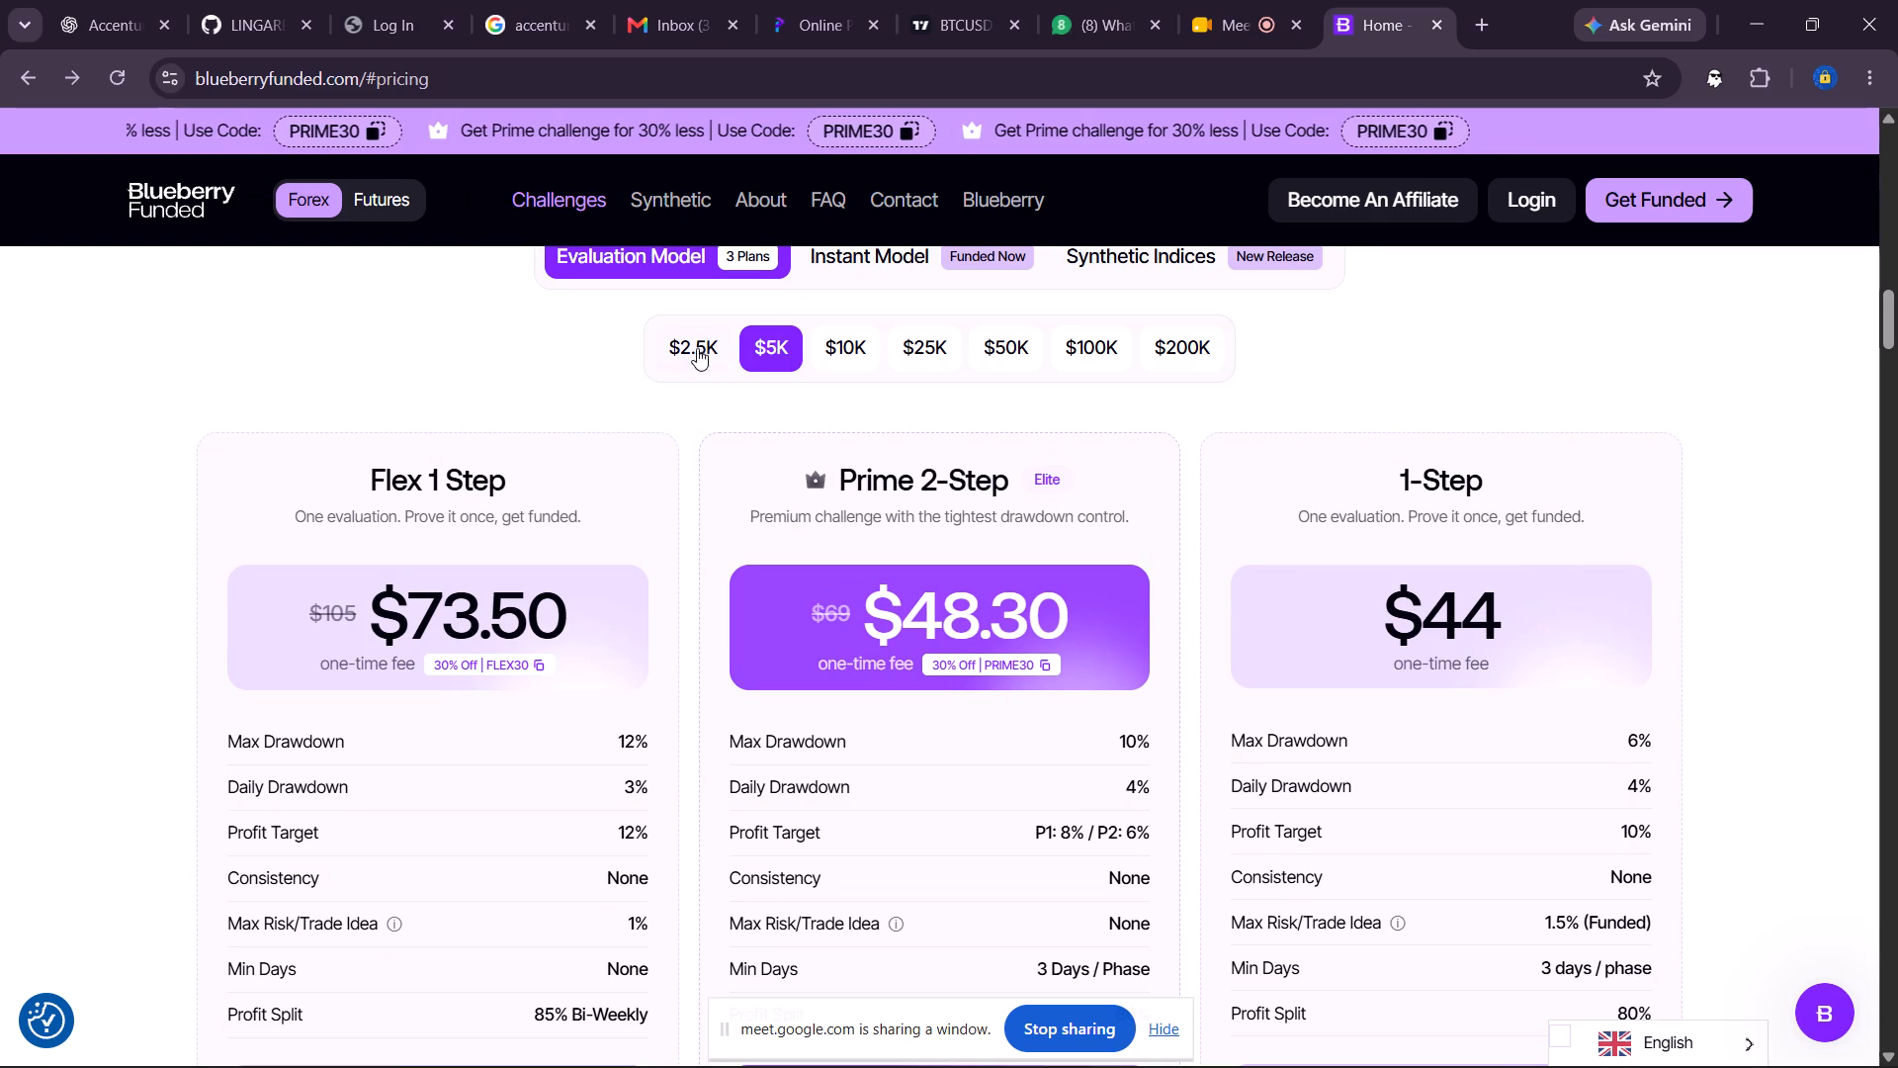
left_click(696, 347)
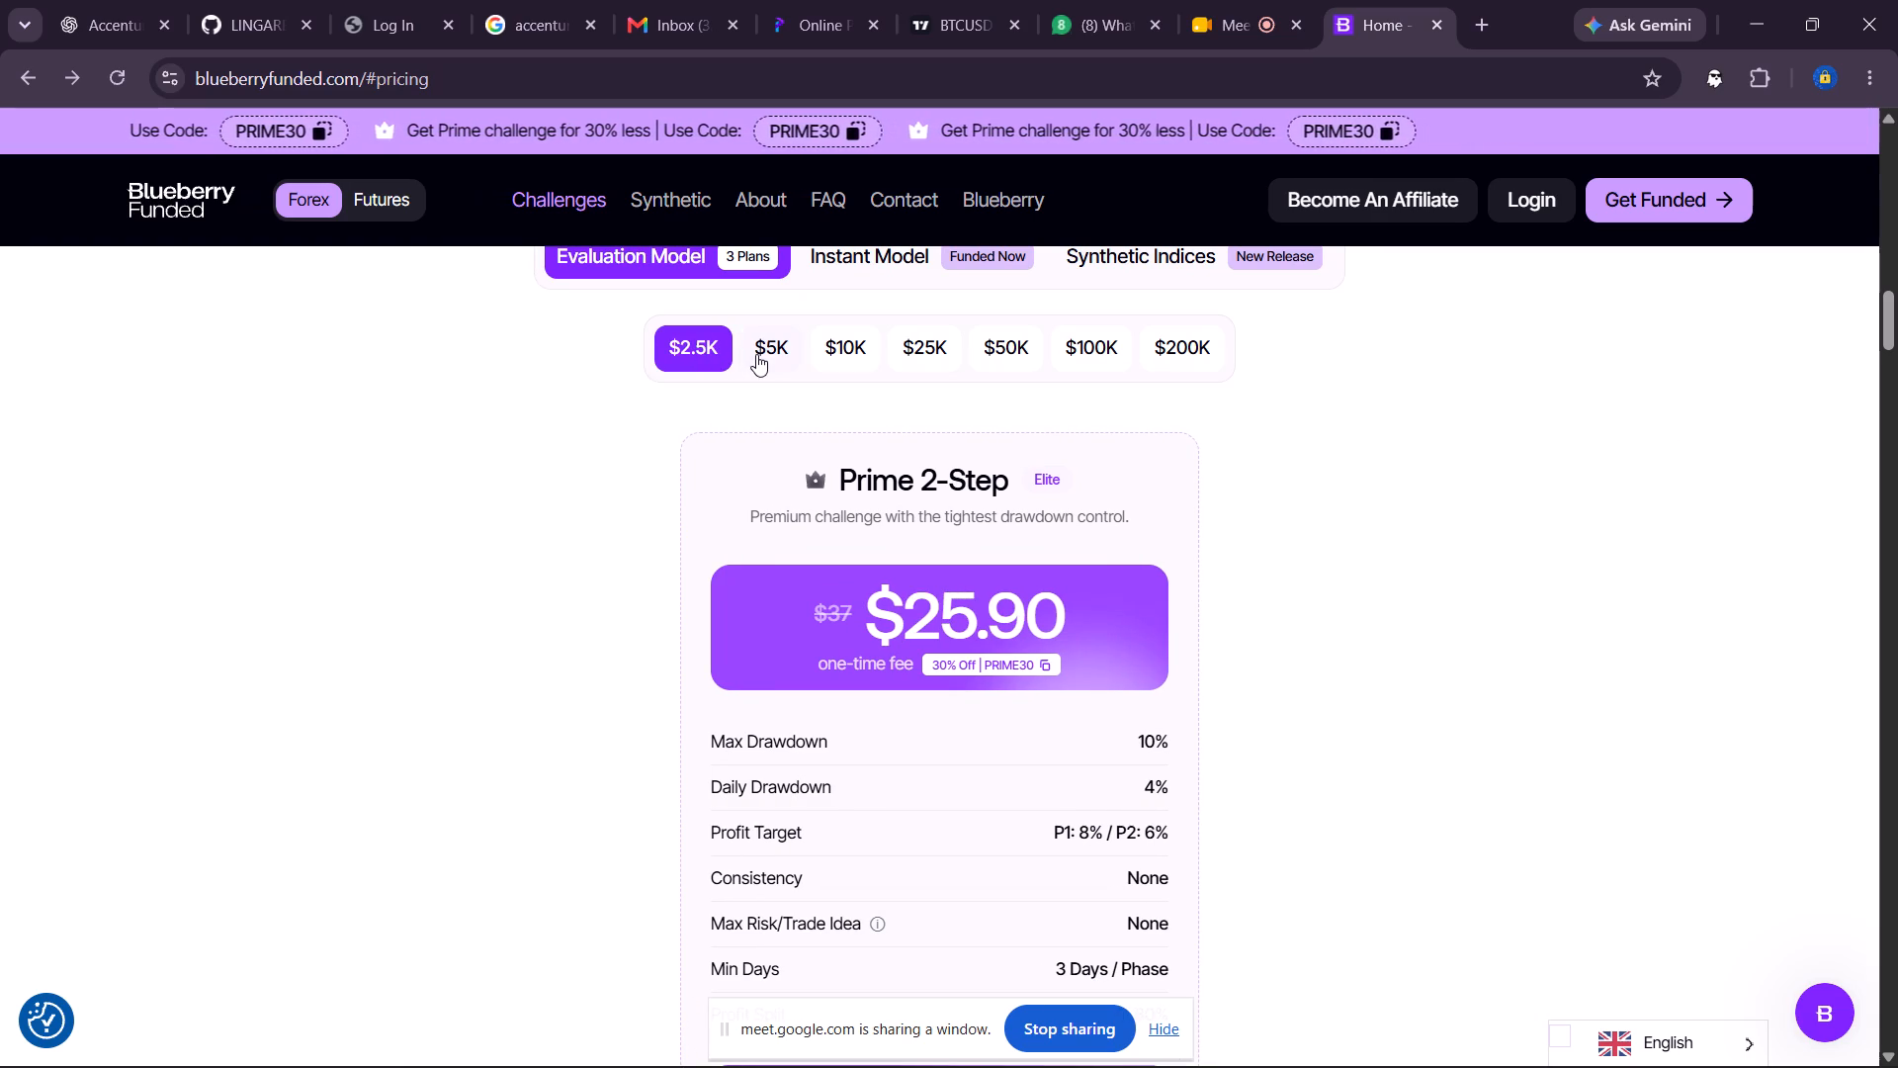
left_click(756, 360)
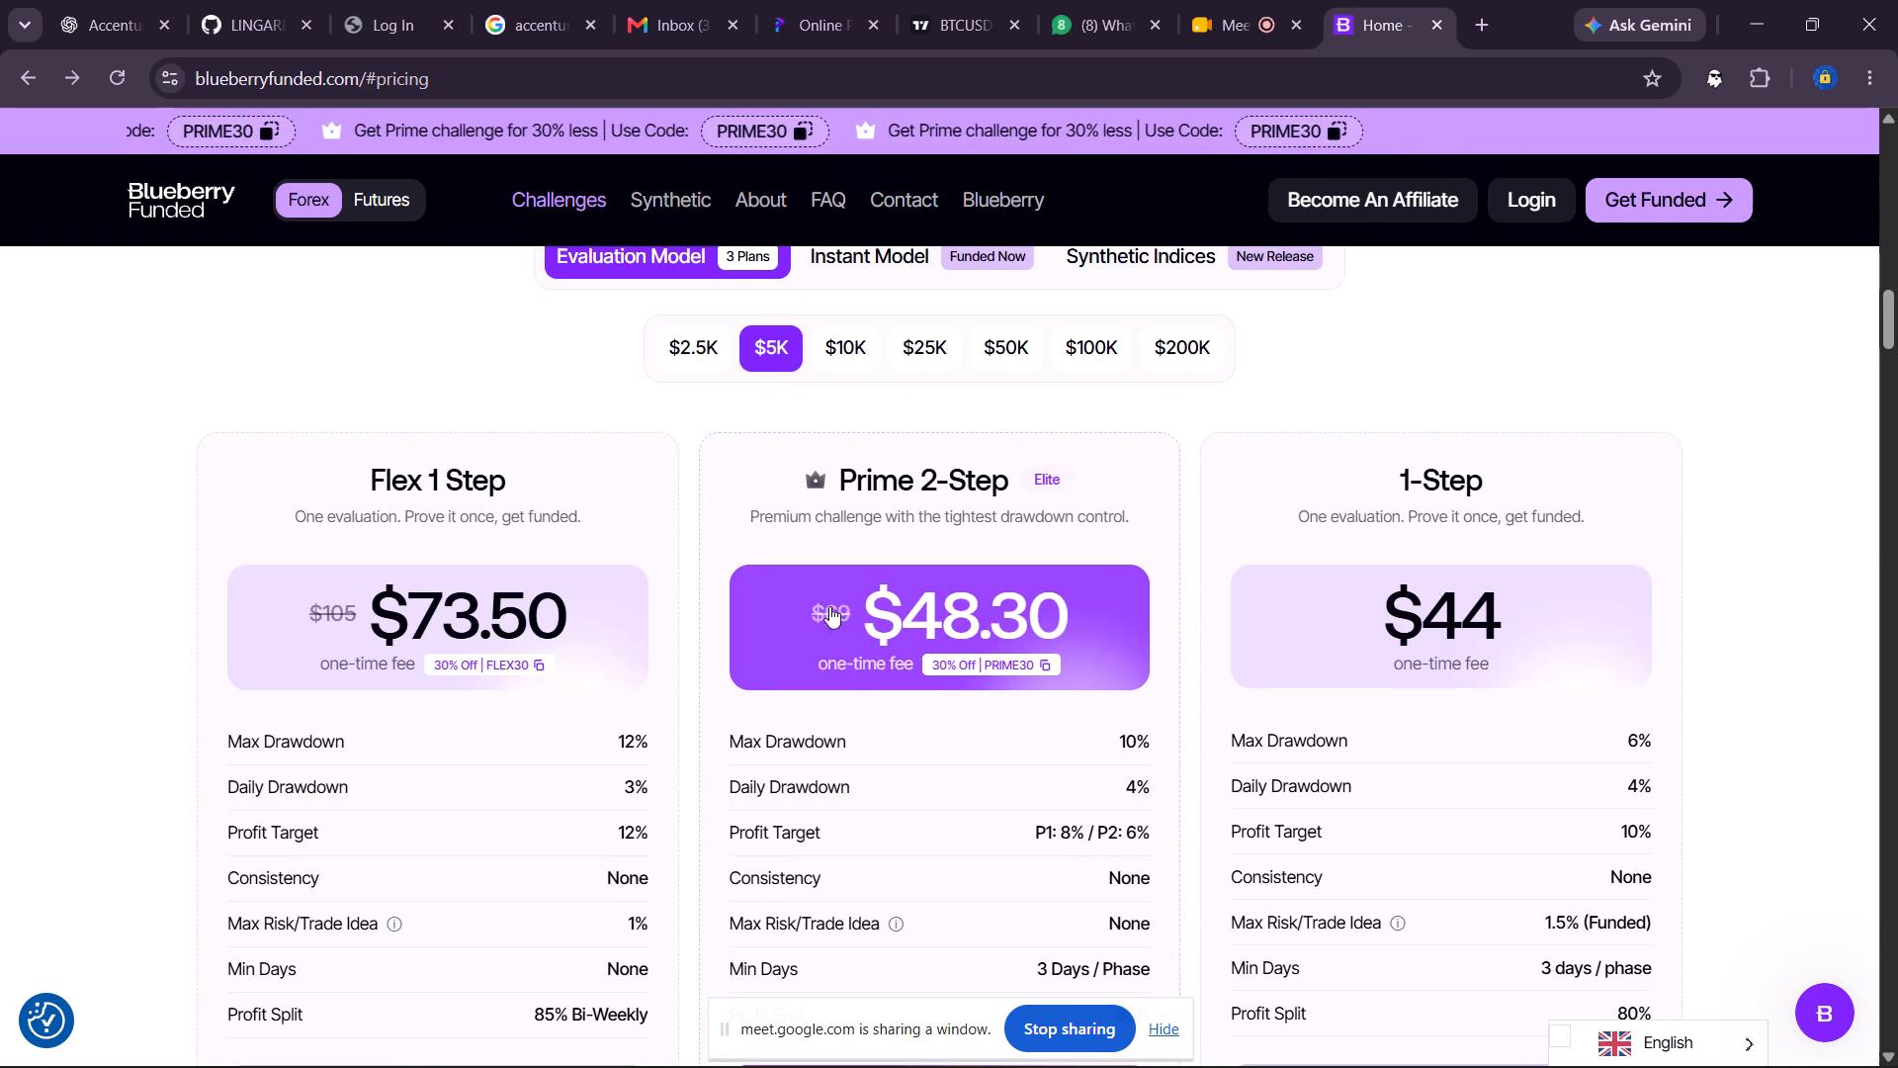
scroll(857, 736, "down", 2)
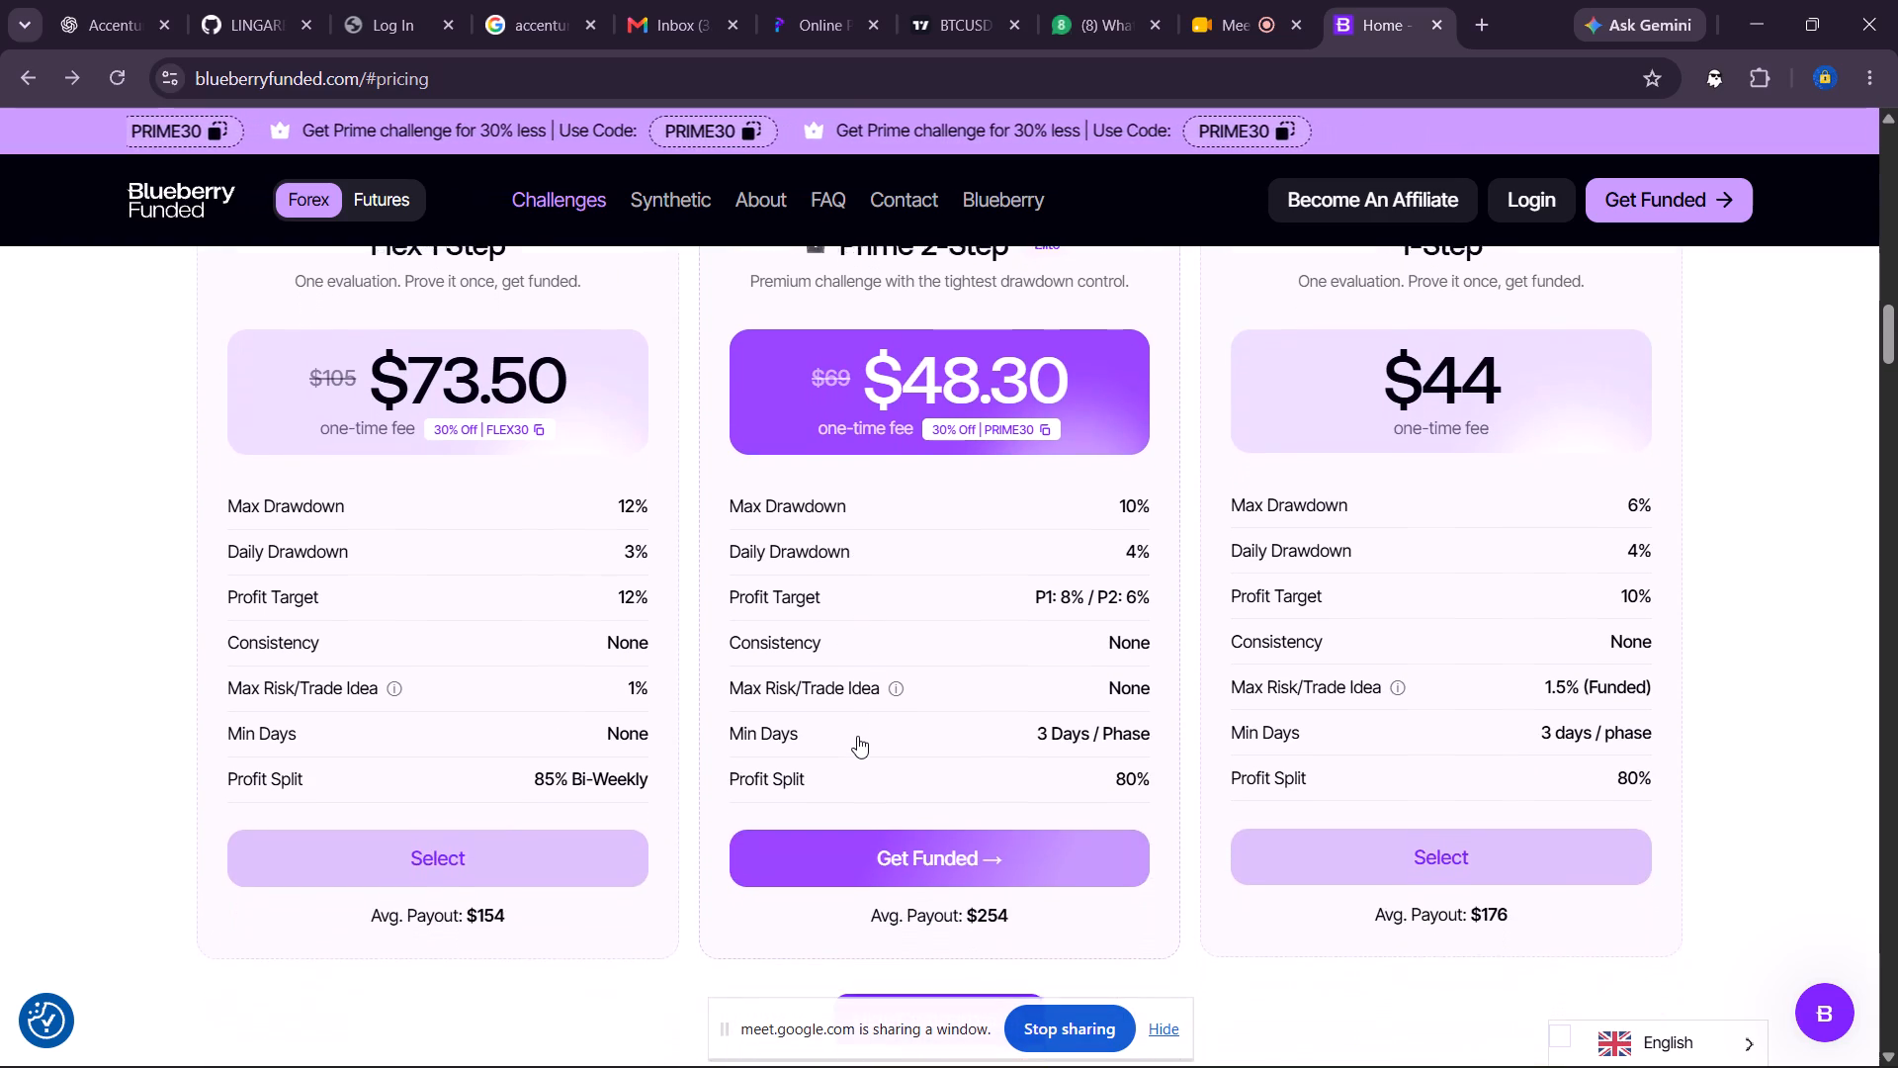
scroll(857, 736, "down", 2)
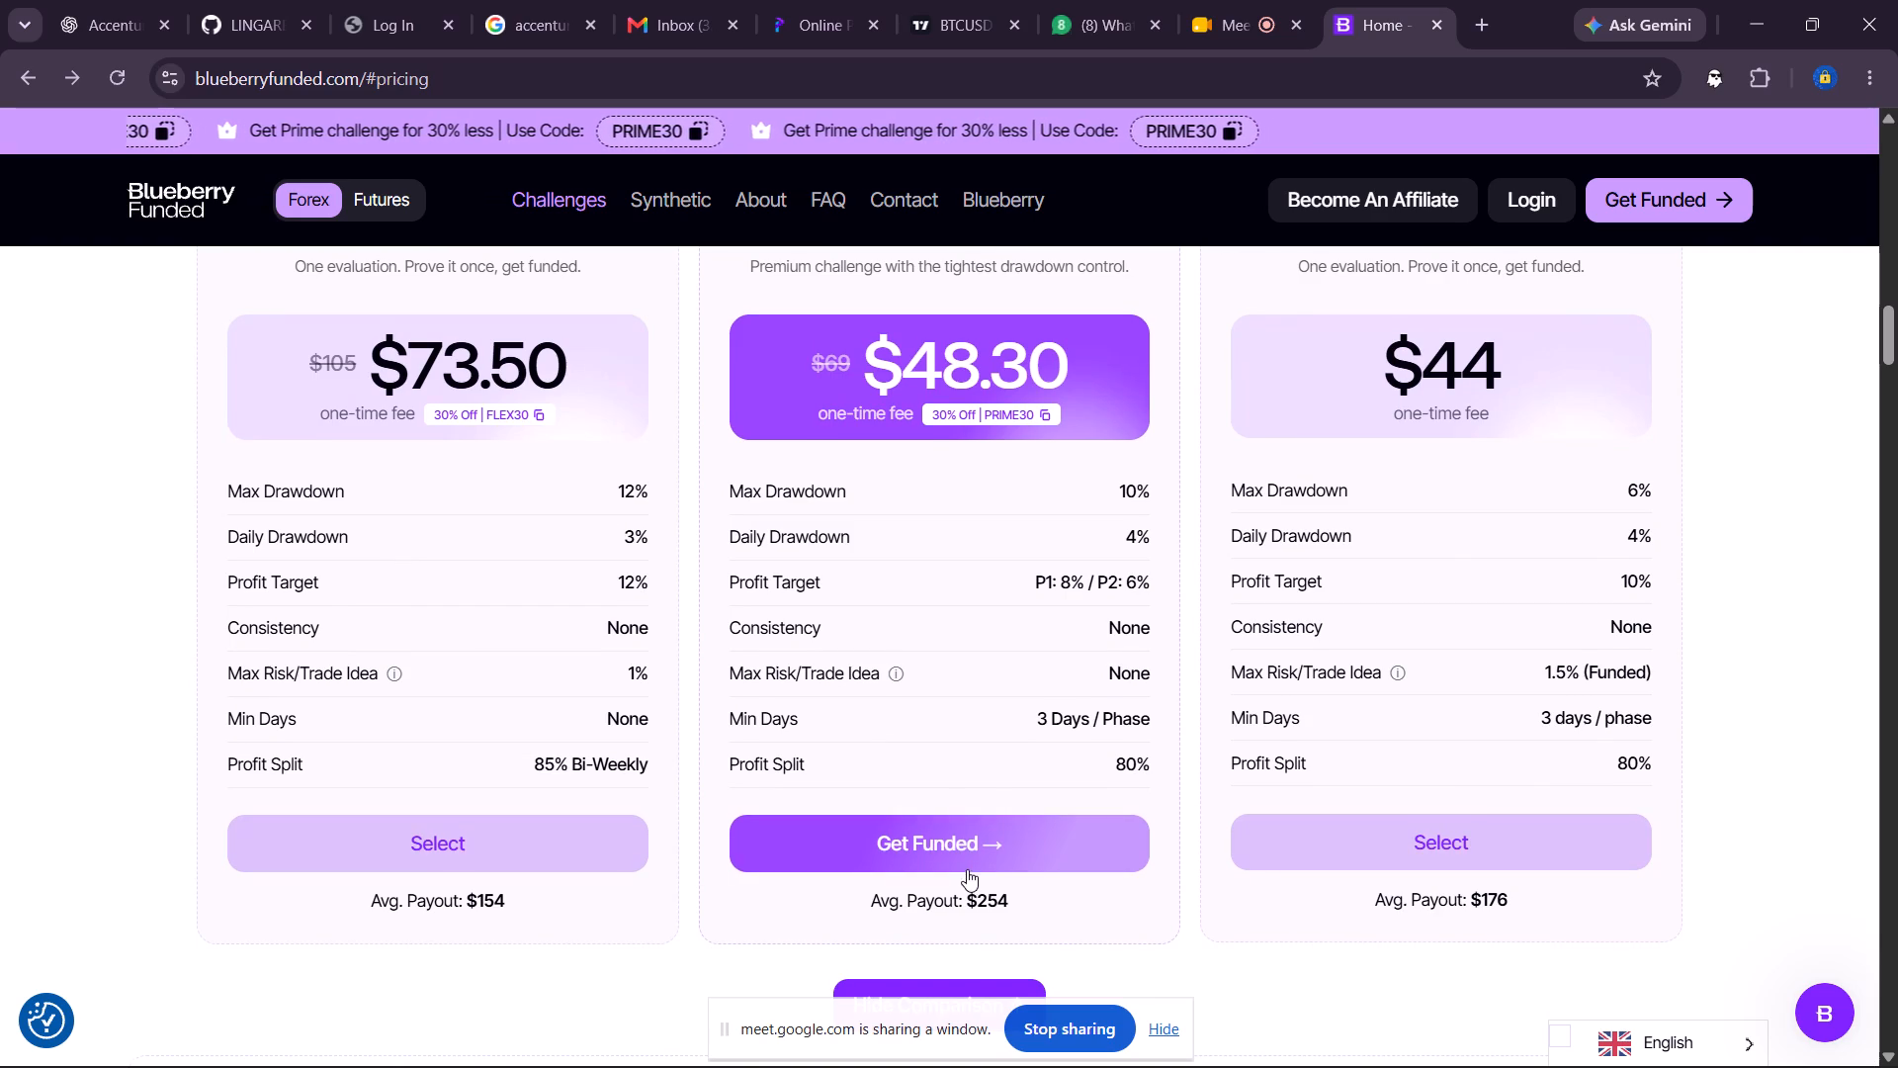
scroll(980, 578, "up", 9)
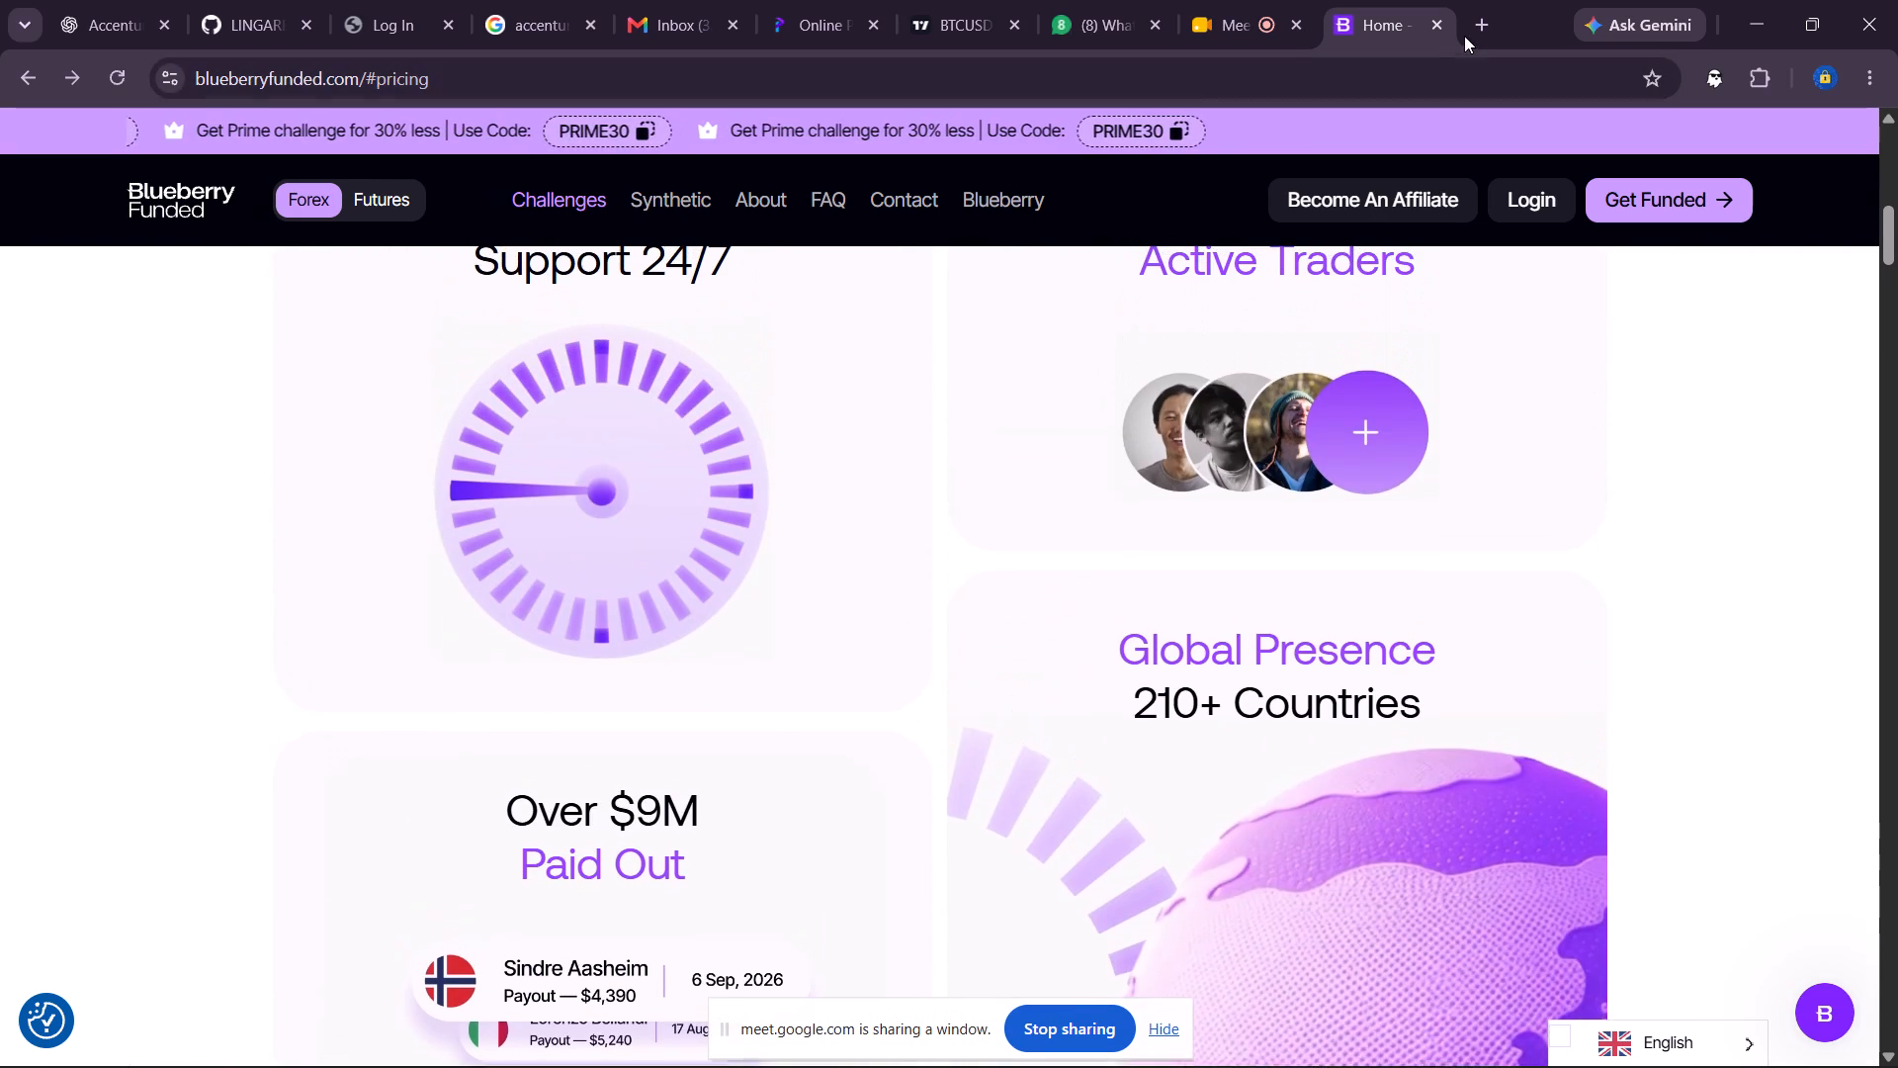
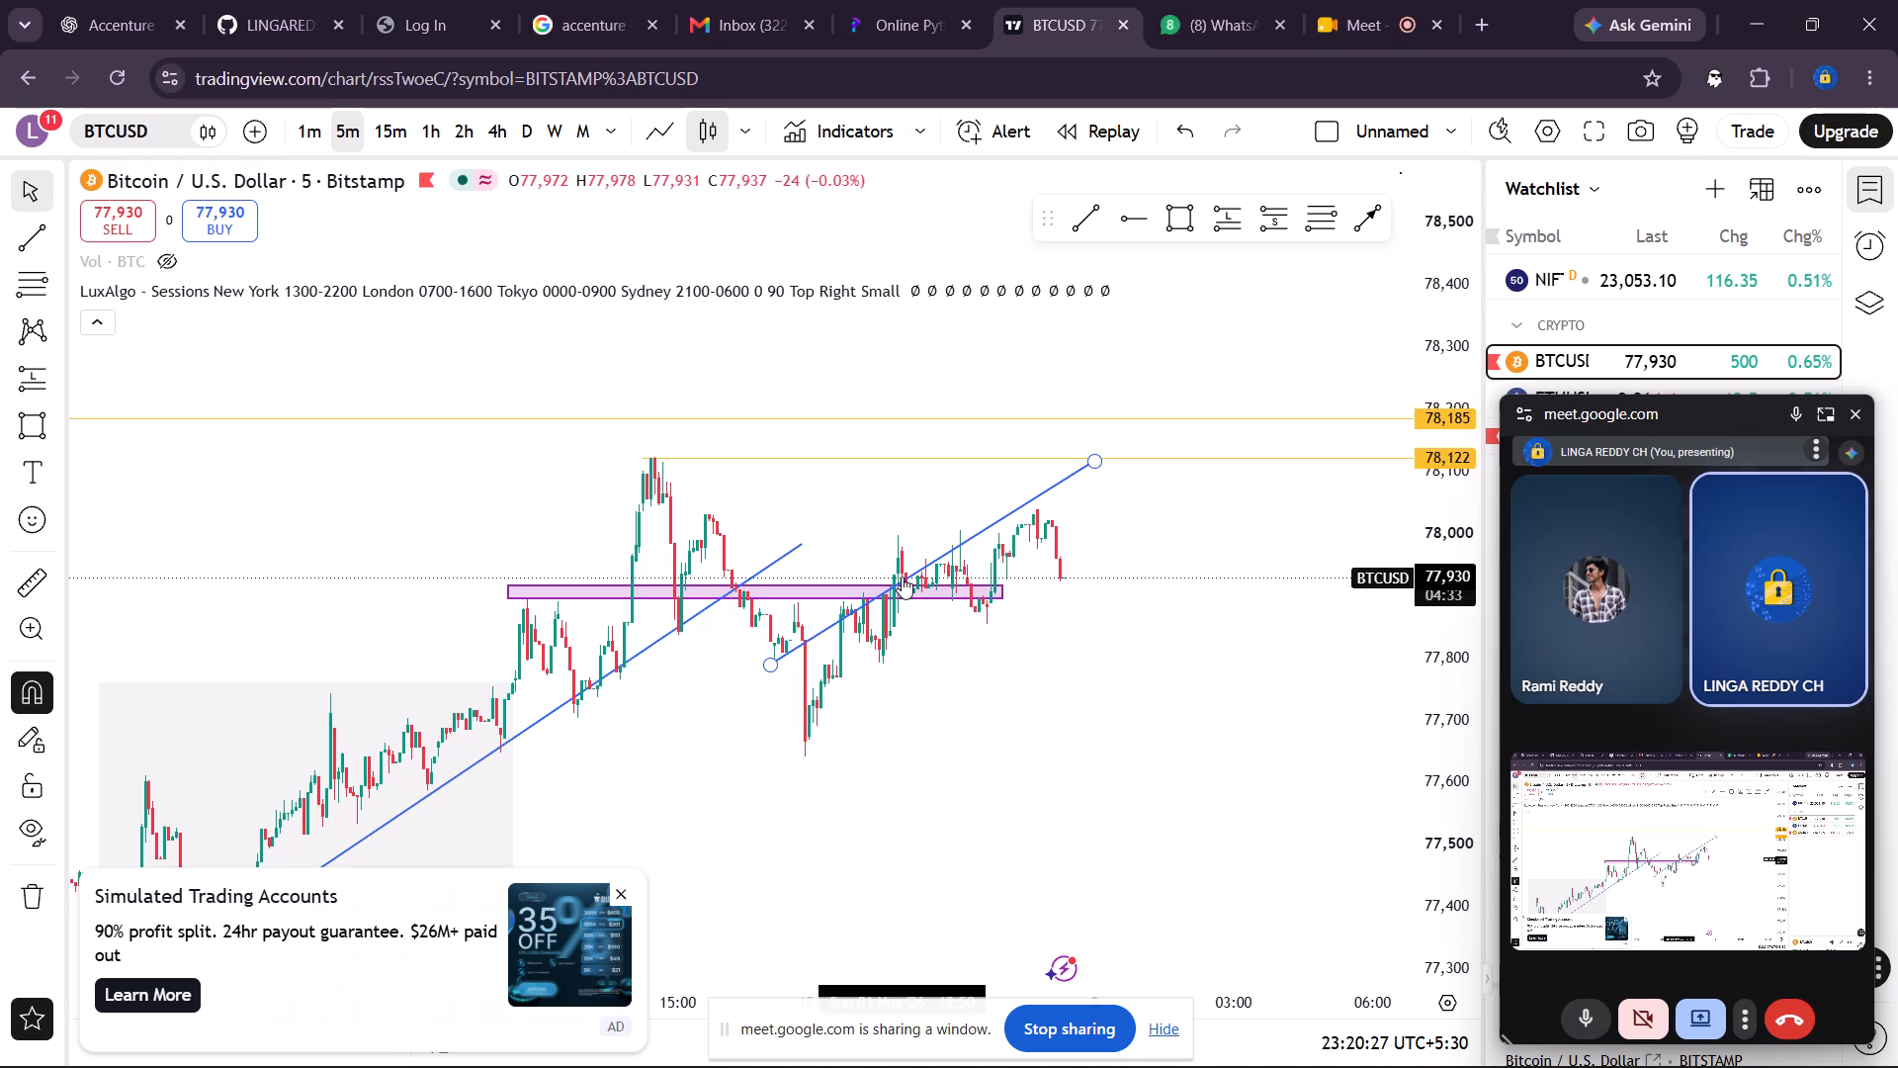
Reposition the latest rising trend line so it runs from the swing low at about 77,635 to the recent high at about 78,031.
left_click_drag(902, 577, 920, 673)
left_click_drag(1119, 559, 1072, 568)
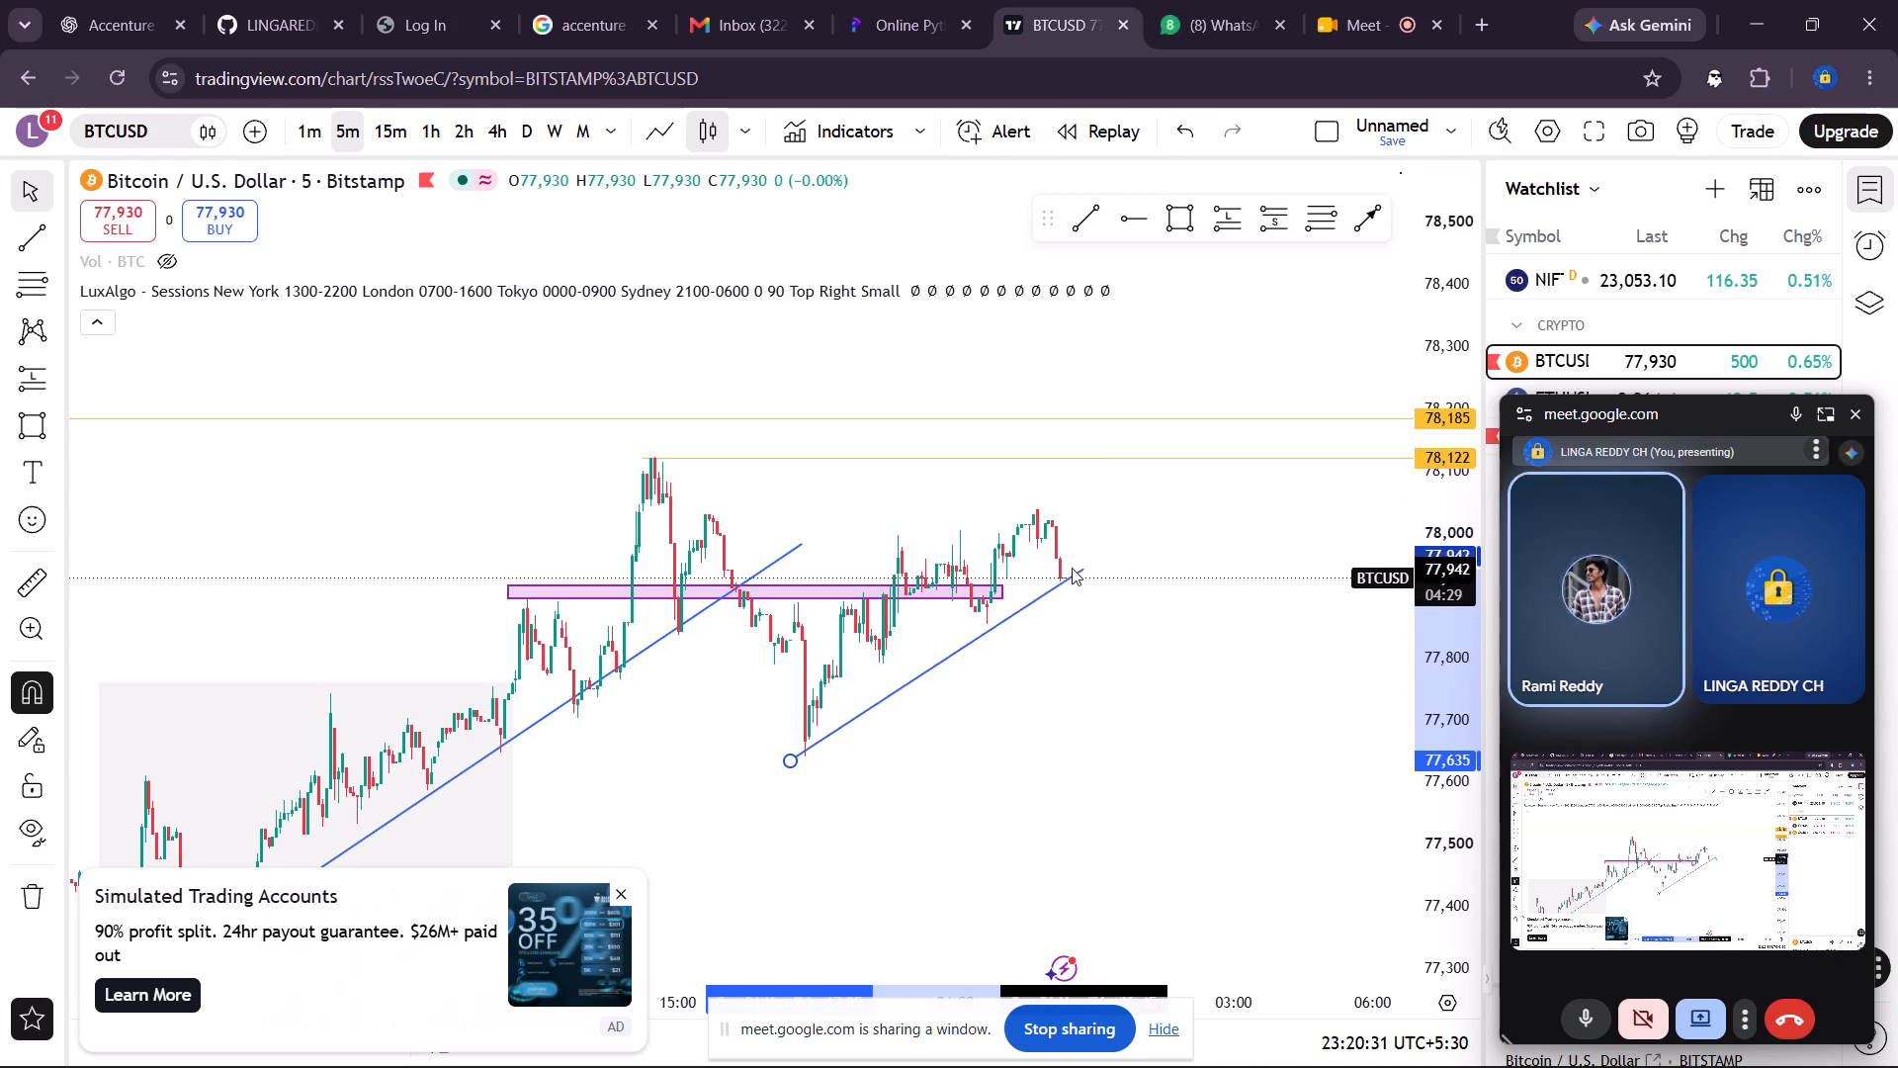
left_click_drag(1072, 568, 962, 551)
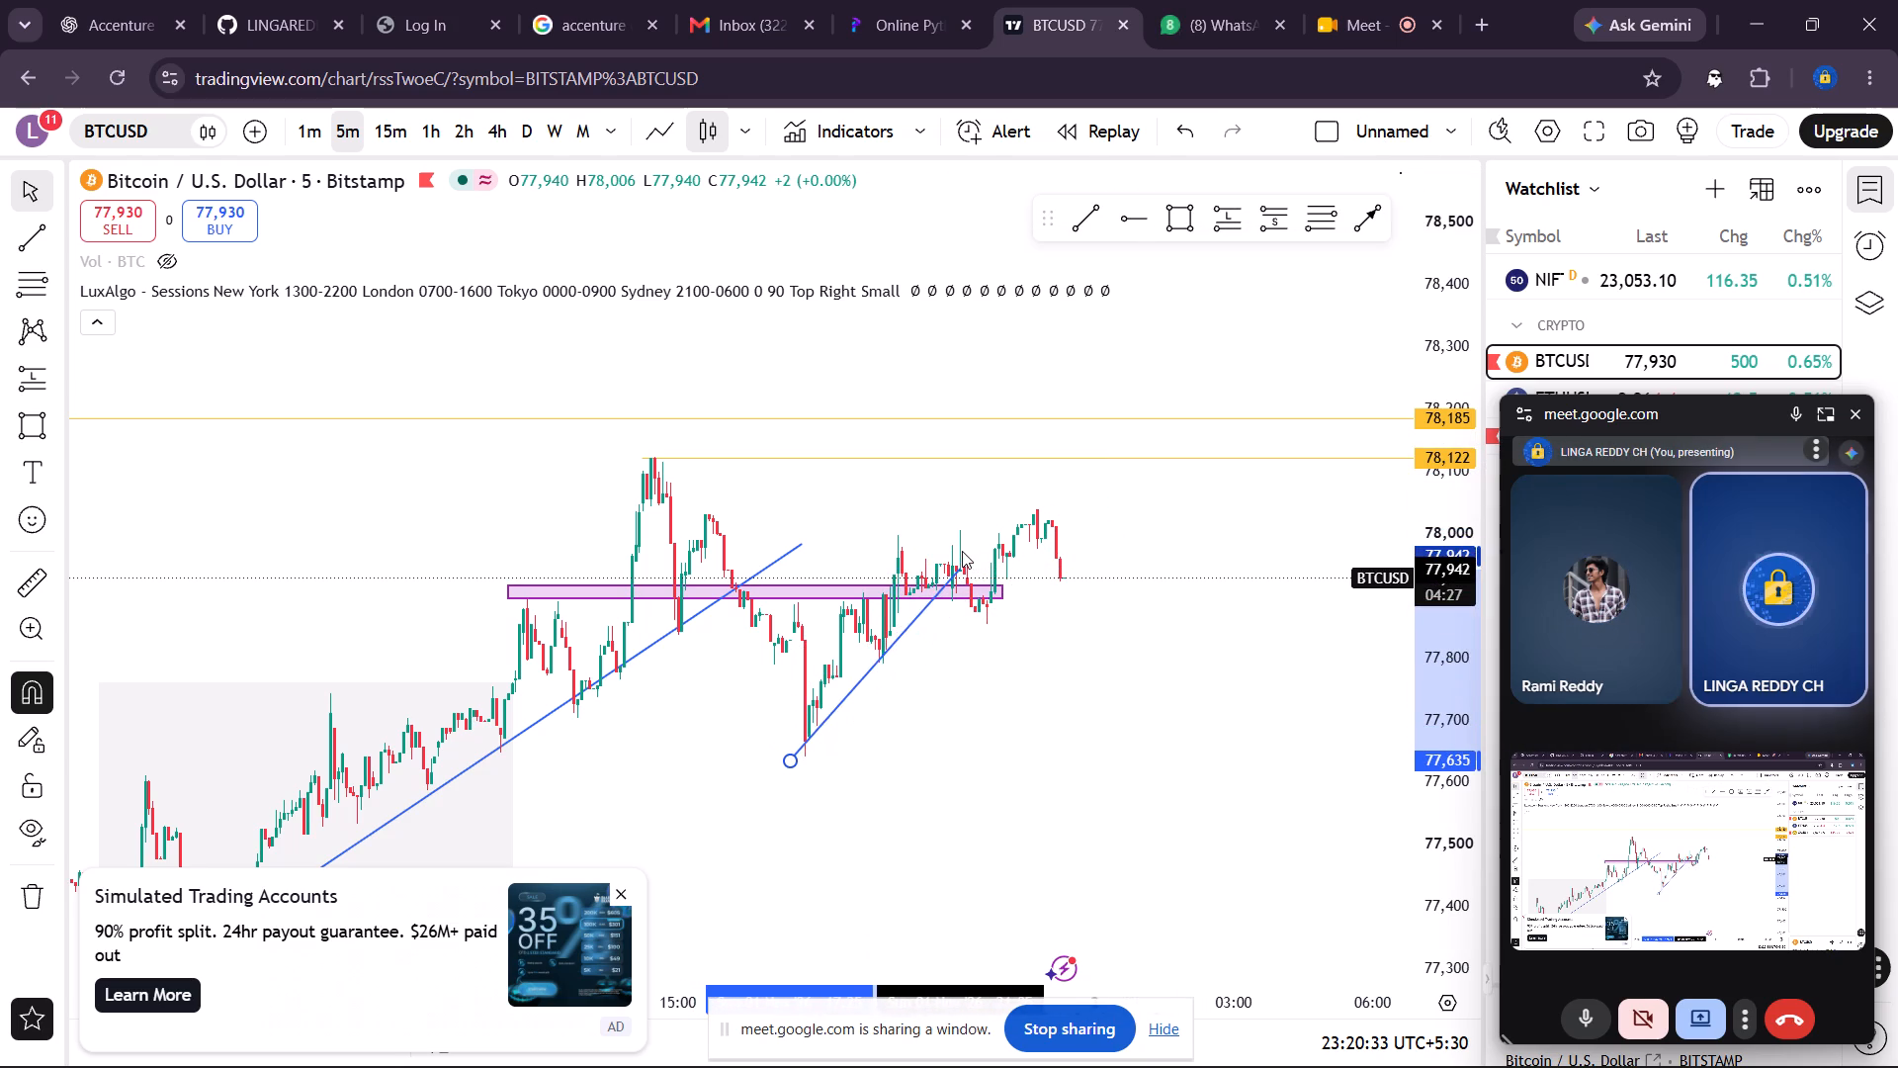
left_click_drag(962, 551, 997, 493)
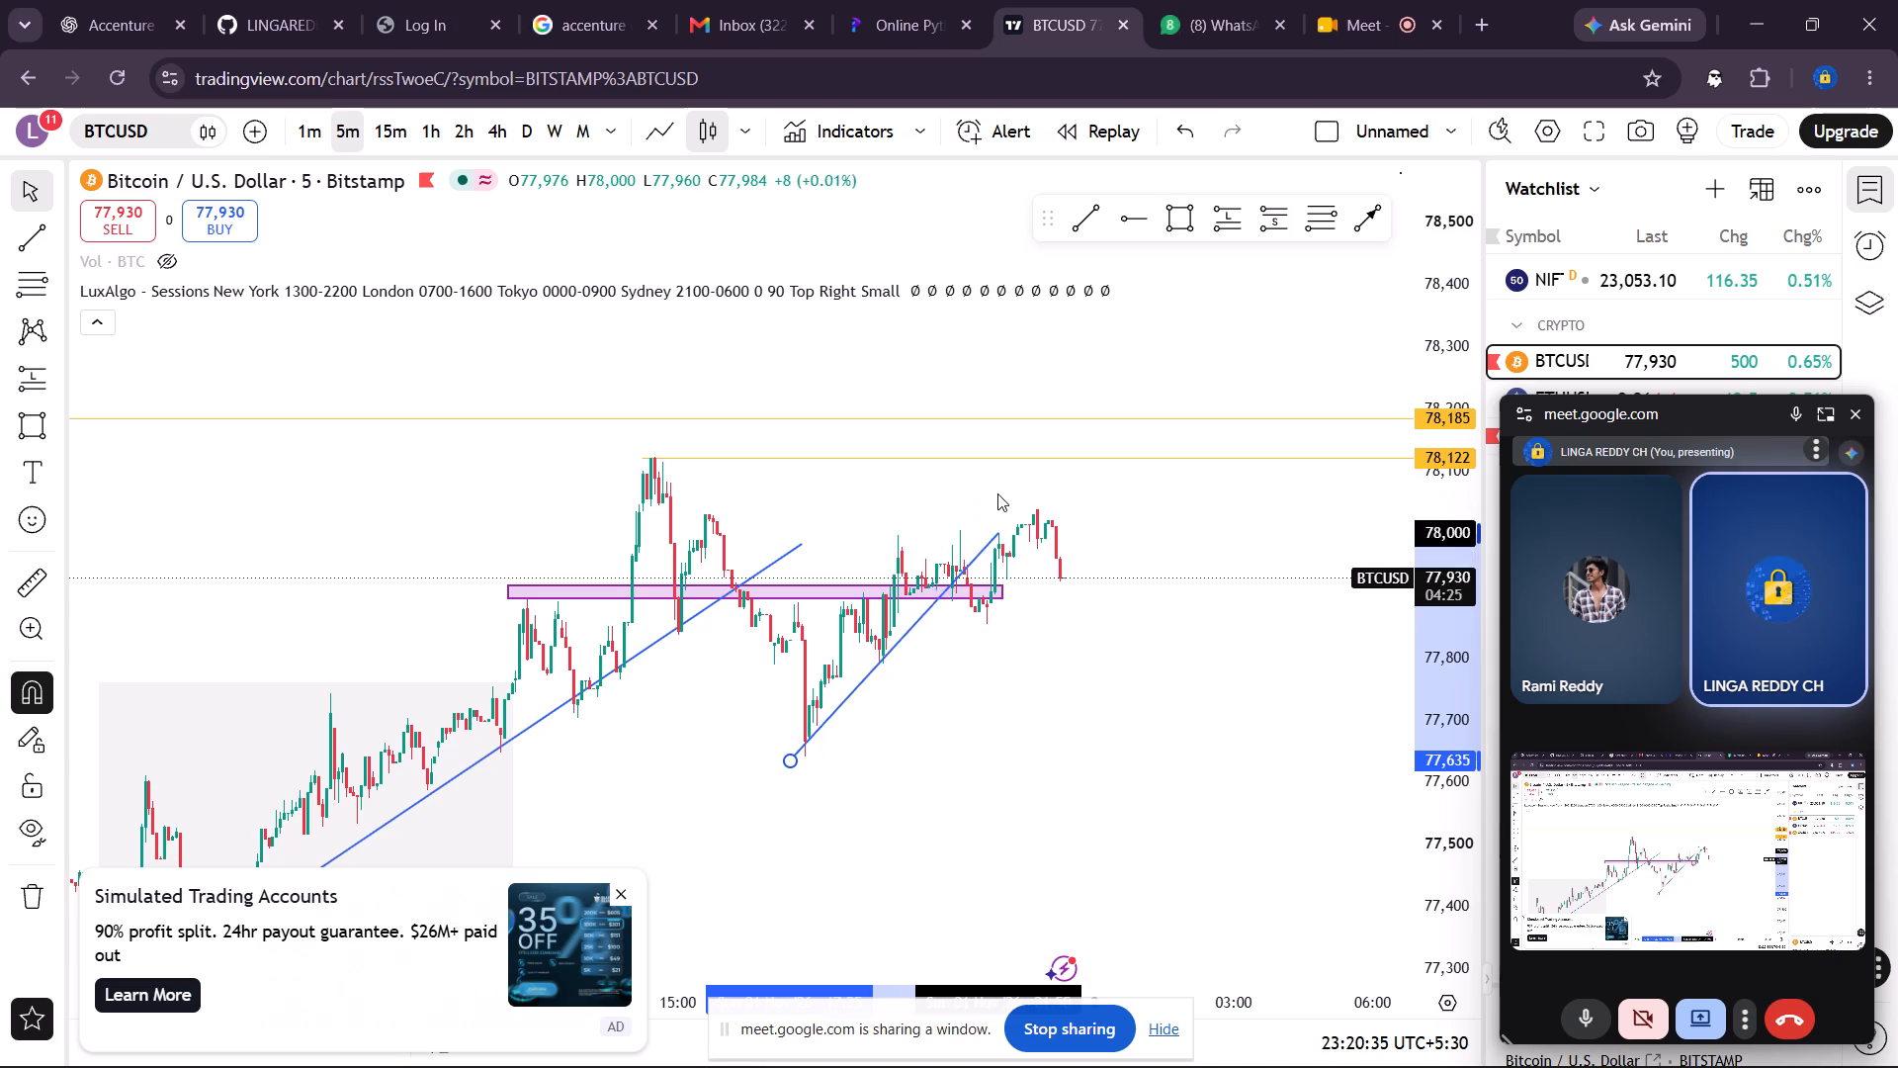
left_click_drag(997, 493, 1020, 458)
left_click(1020, 458)
left_click_drag(1020, 458, 1049, 480)
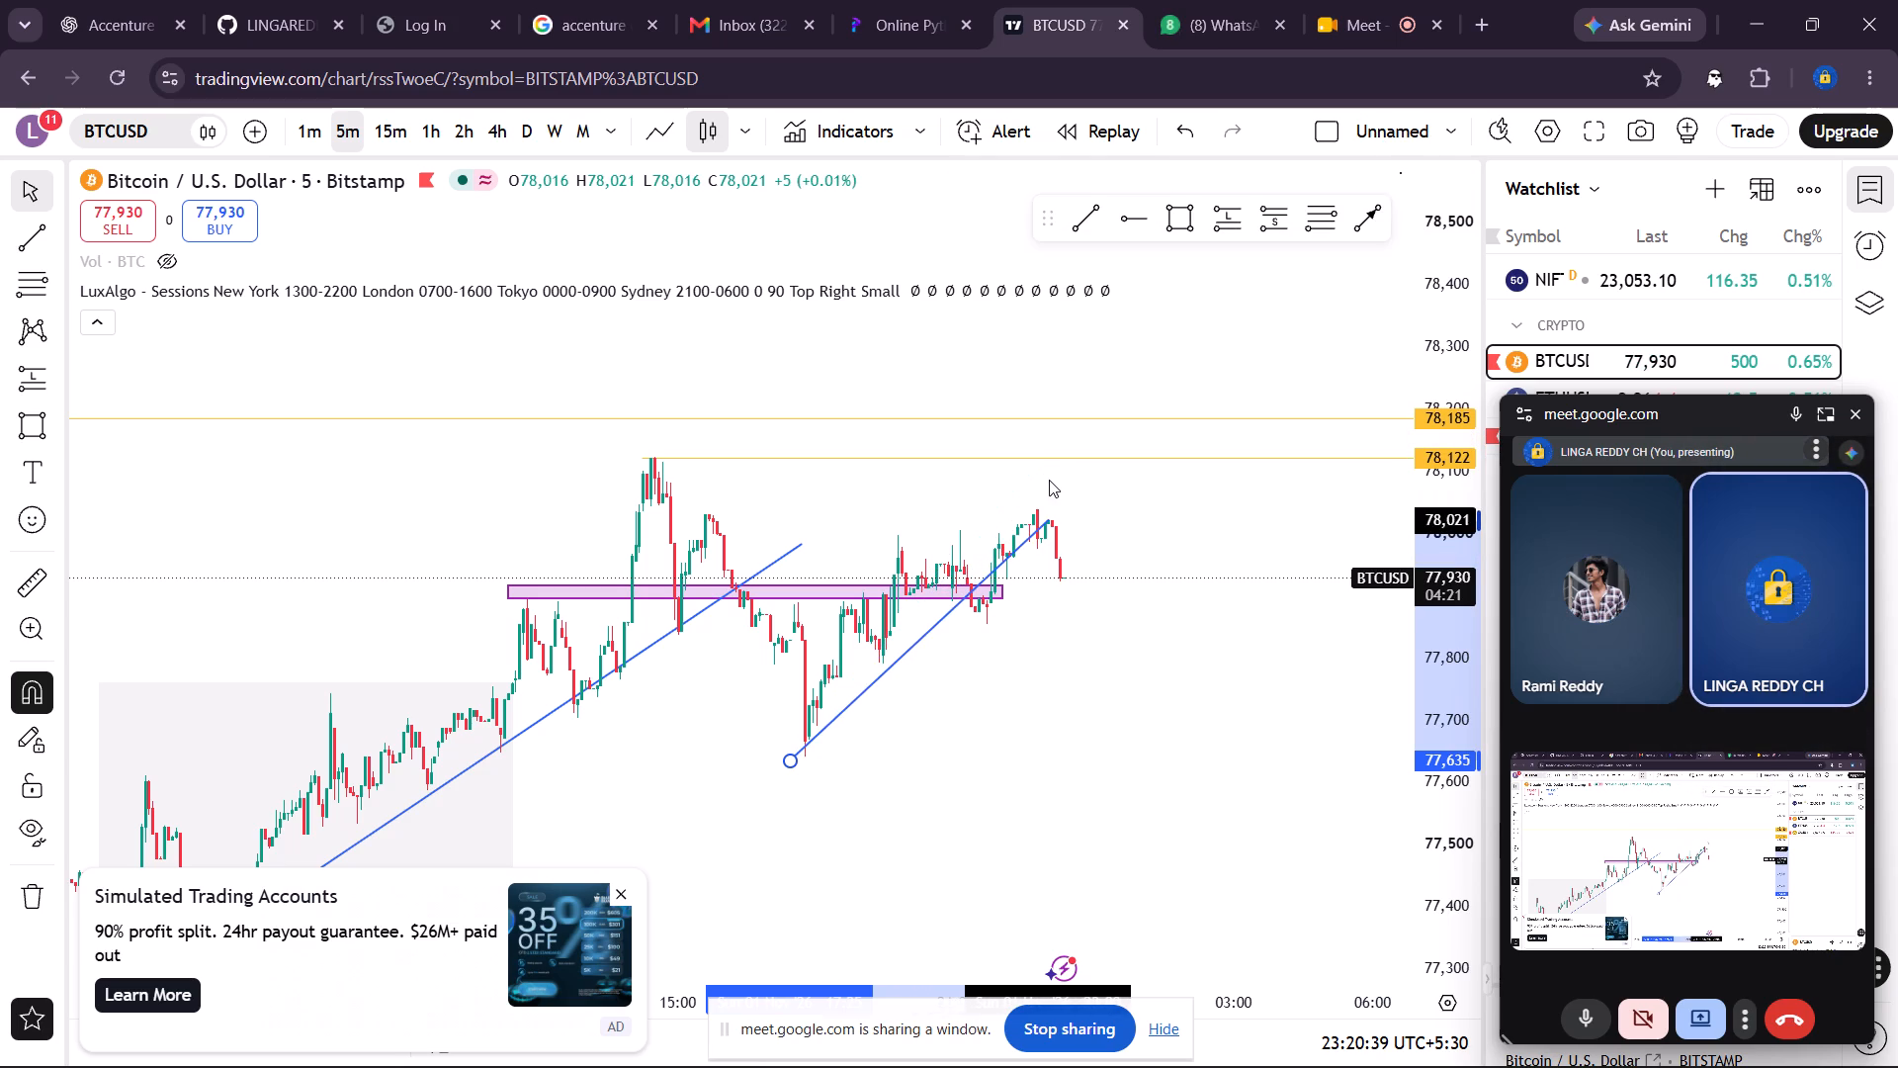
left_click_drag(1049, 480, 1034, 469)
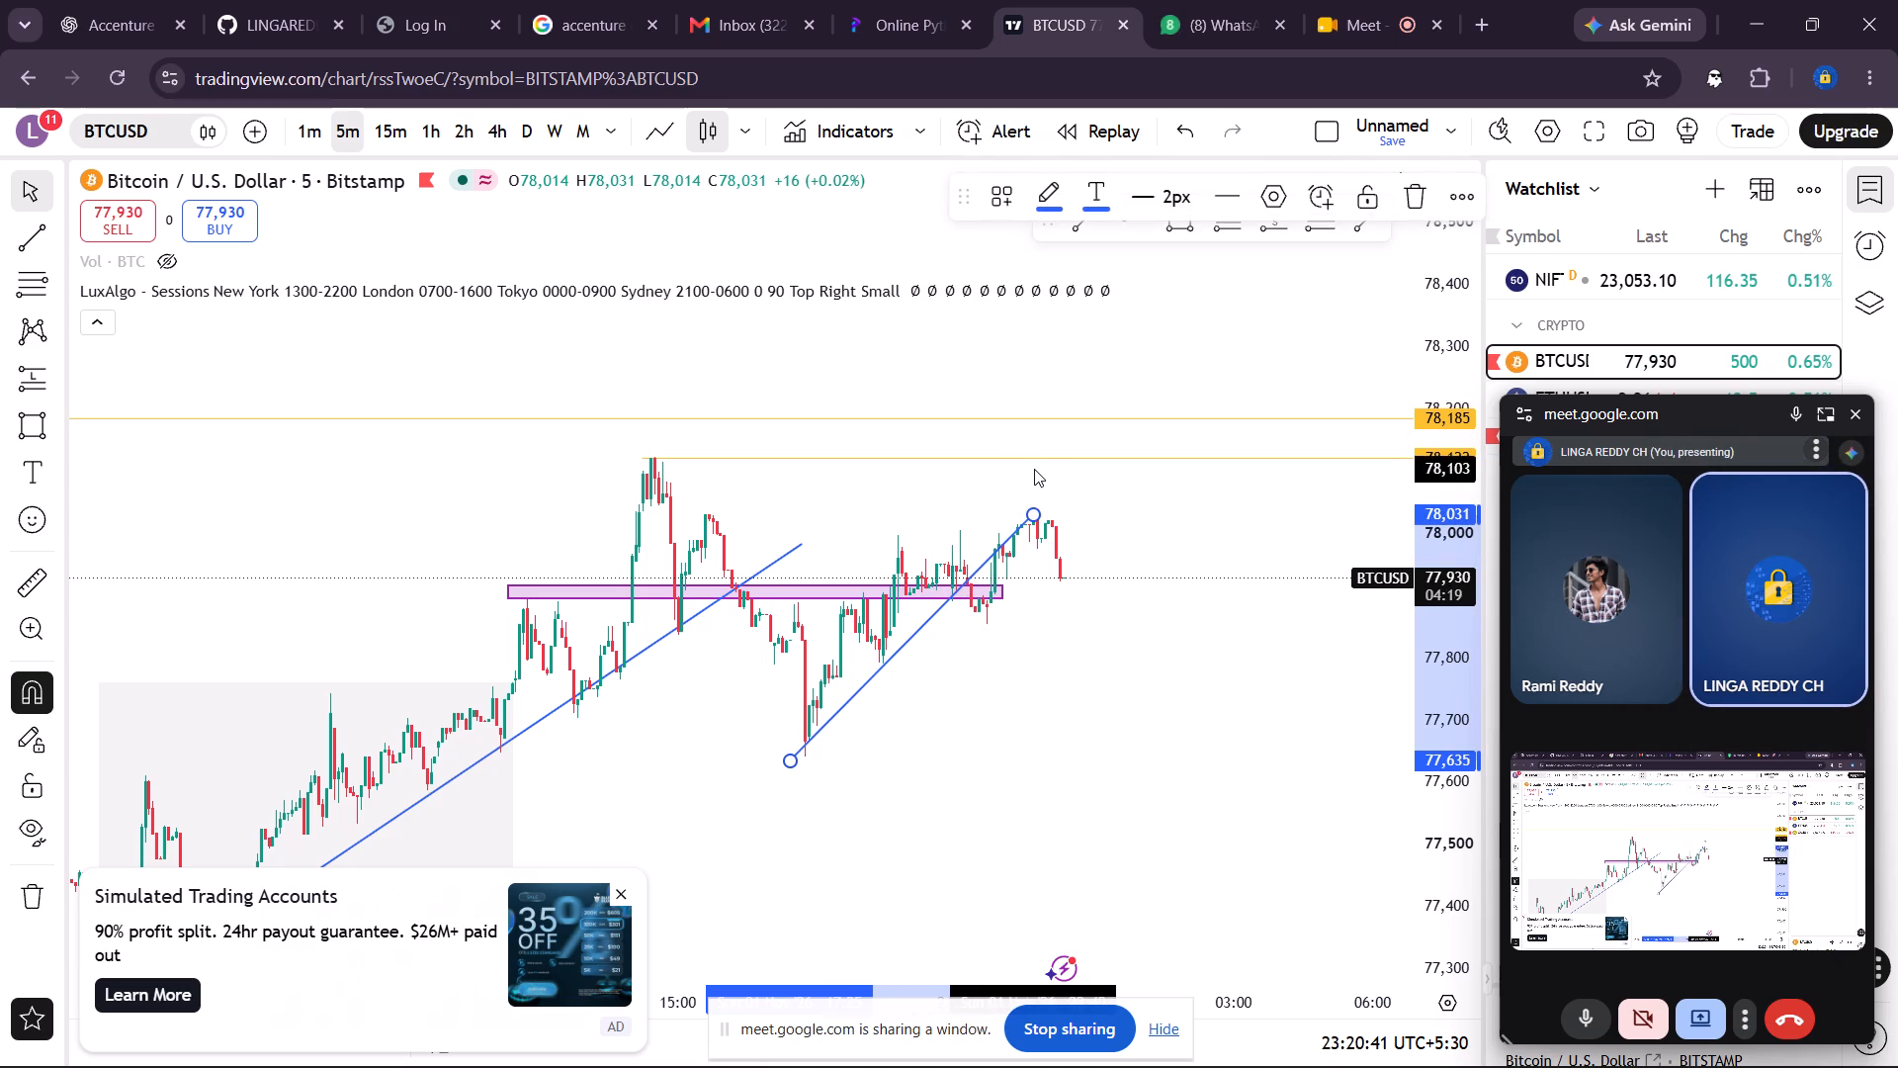
Examine the recent BTCUSD 5-minute price action around the purple zone and the repositioned rising trend line.
scroll(983, 621, "up", 1)
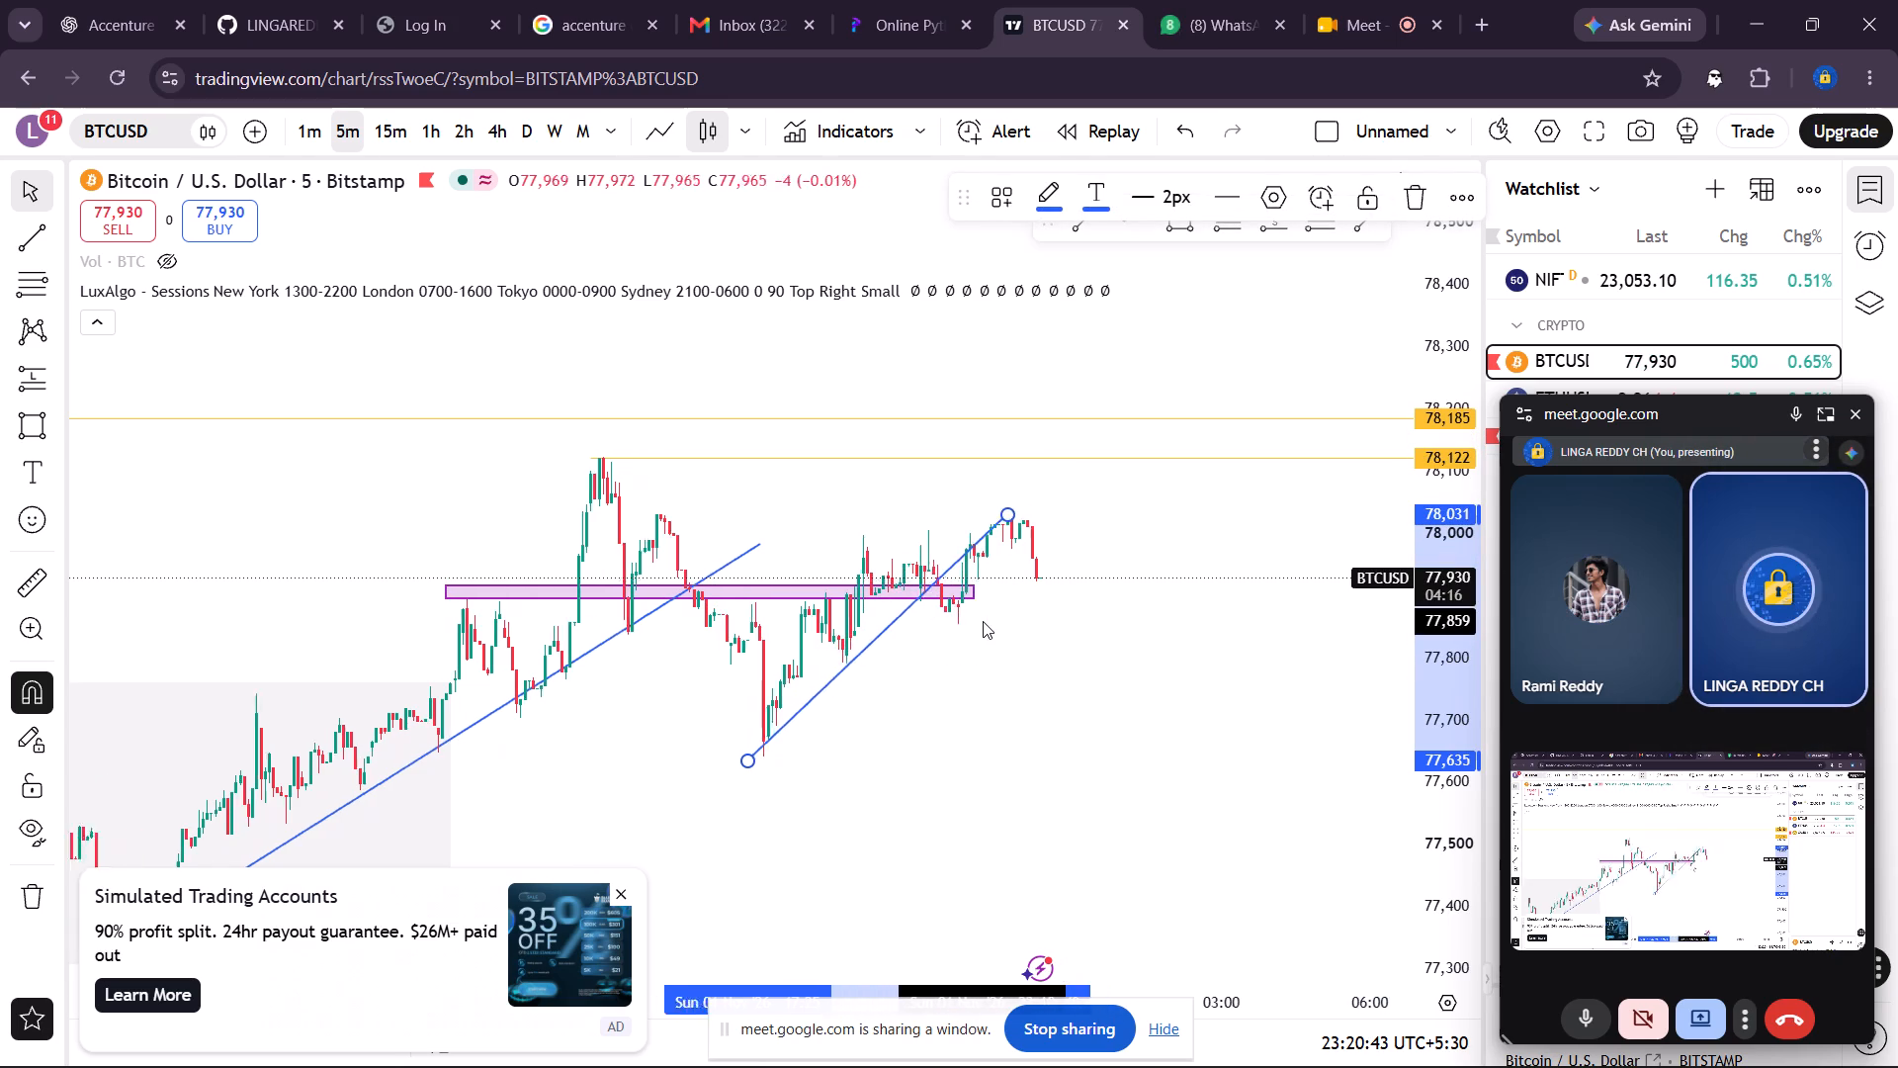
scroll(983, 621, "up", 2)
scroll(983, 621, "right", 1)
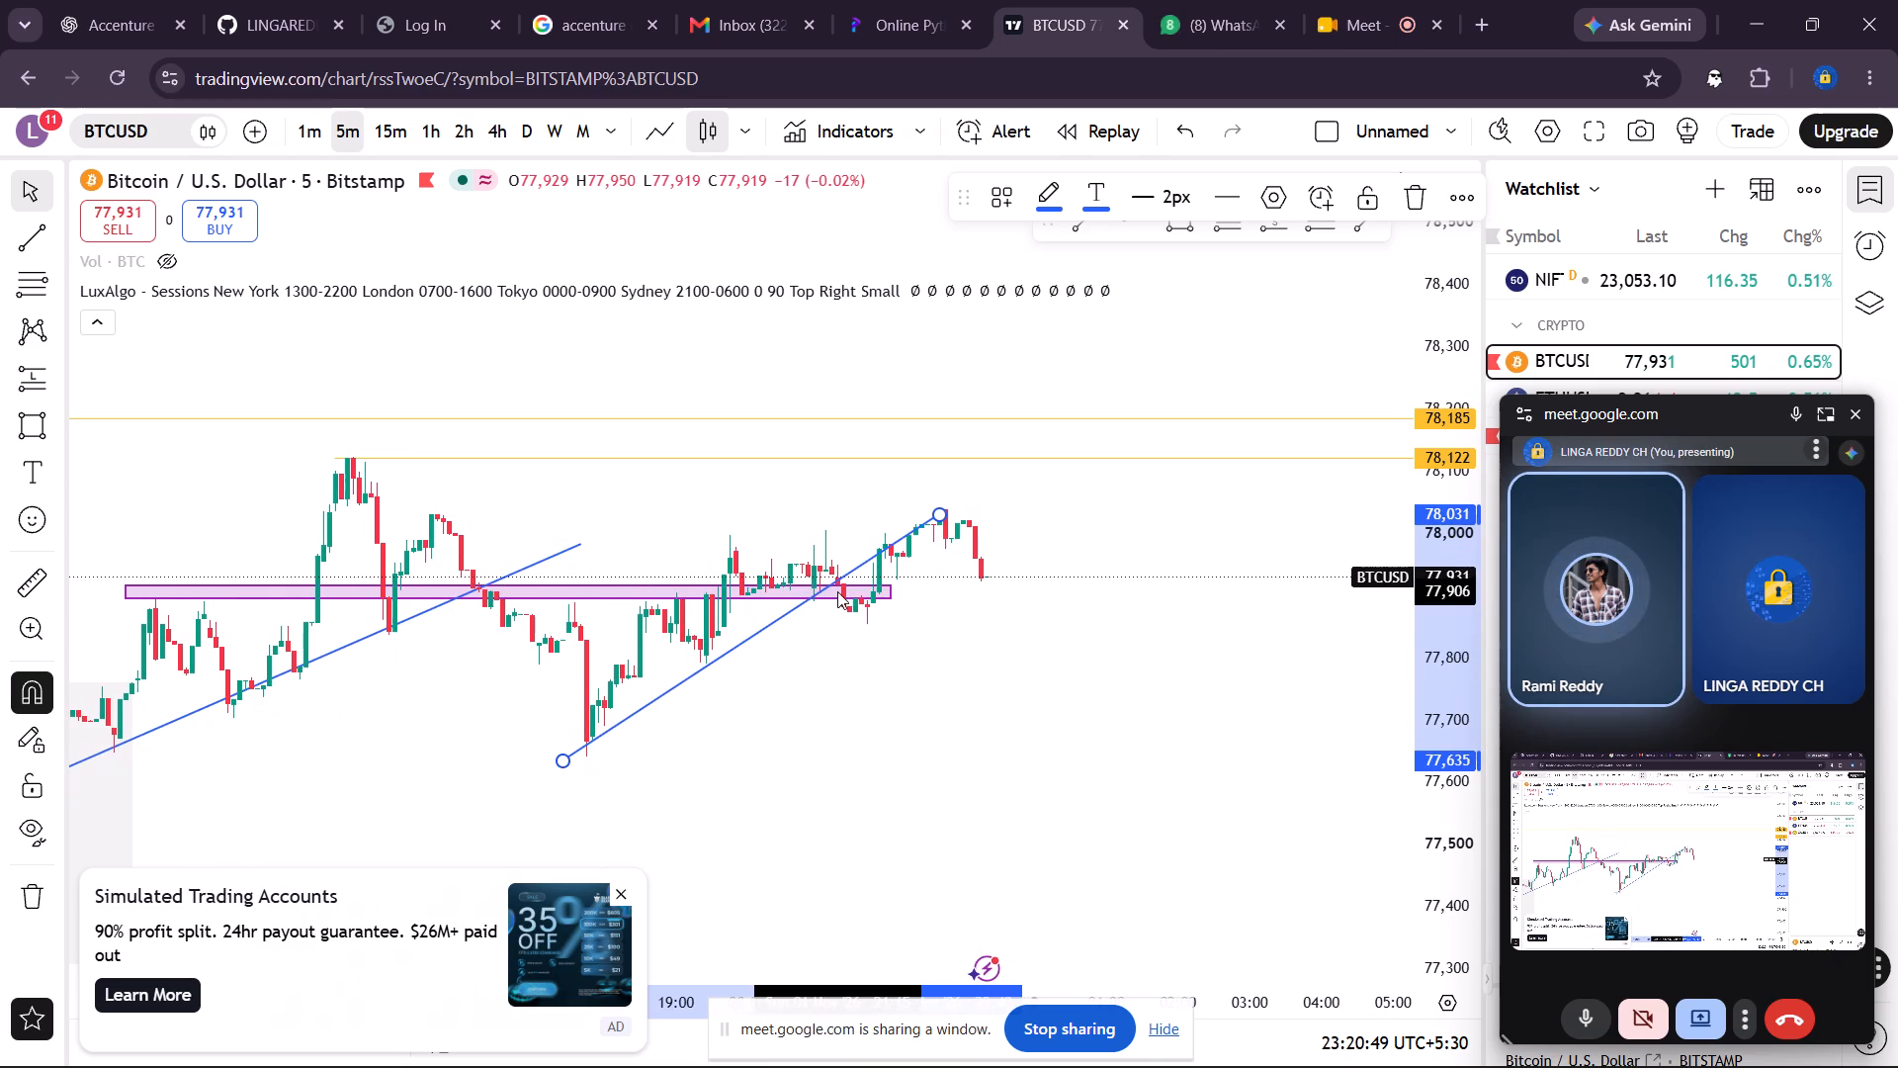
scroll(906, 585, "down", 3)
scroll(906, 585, "up", 1)
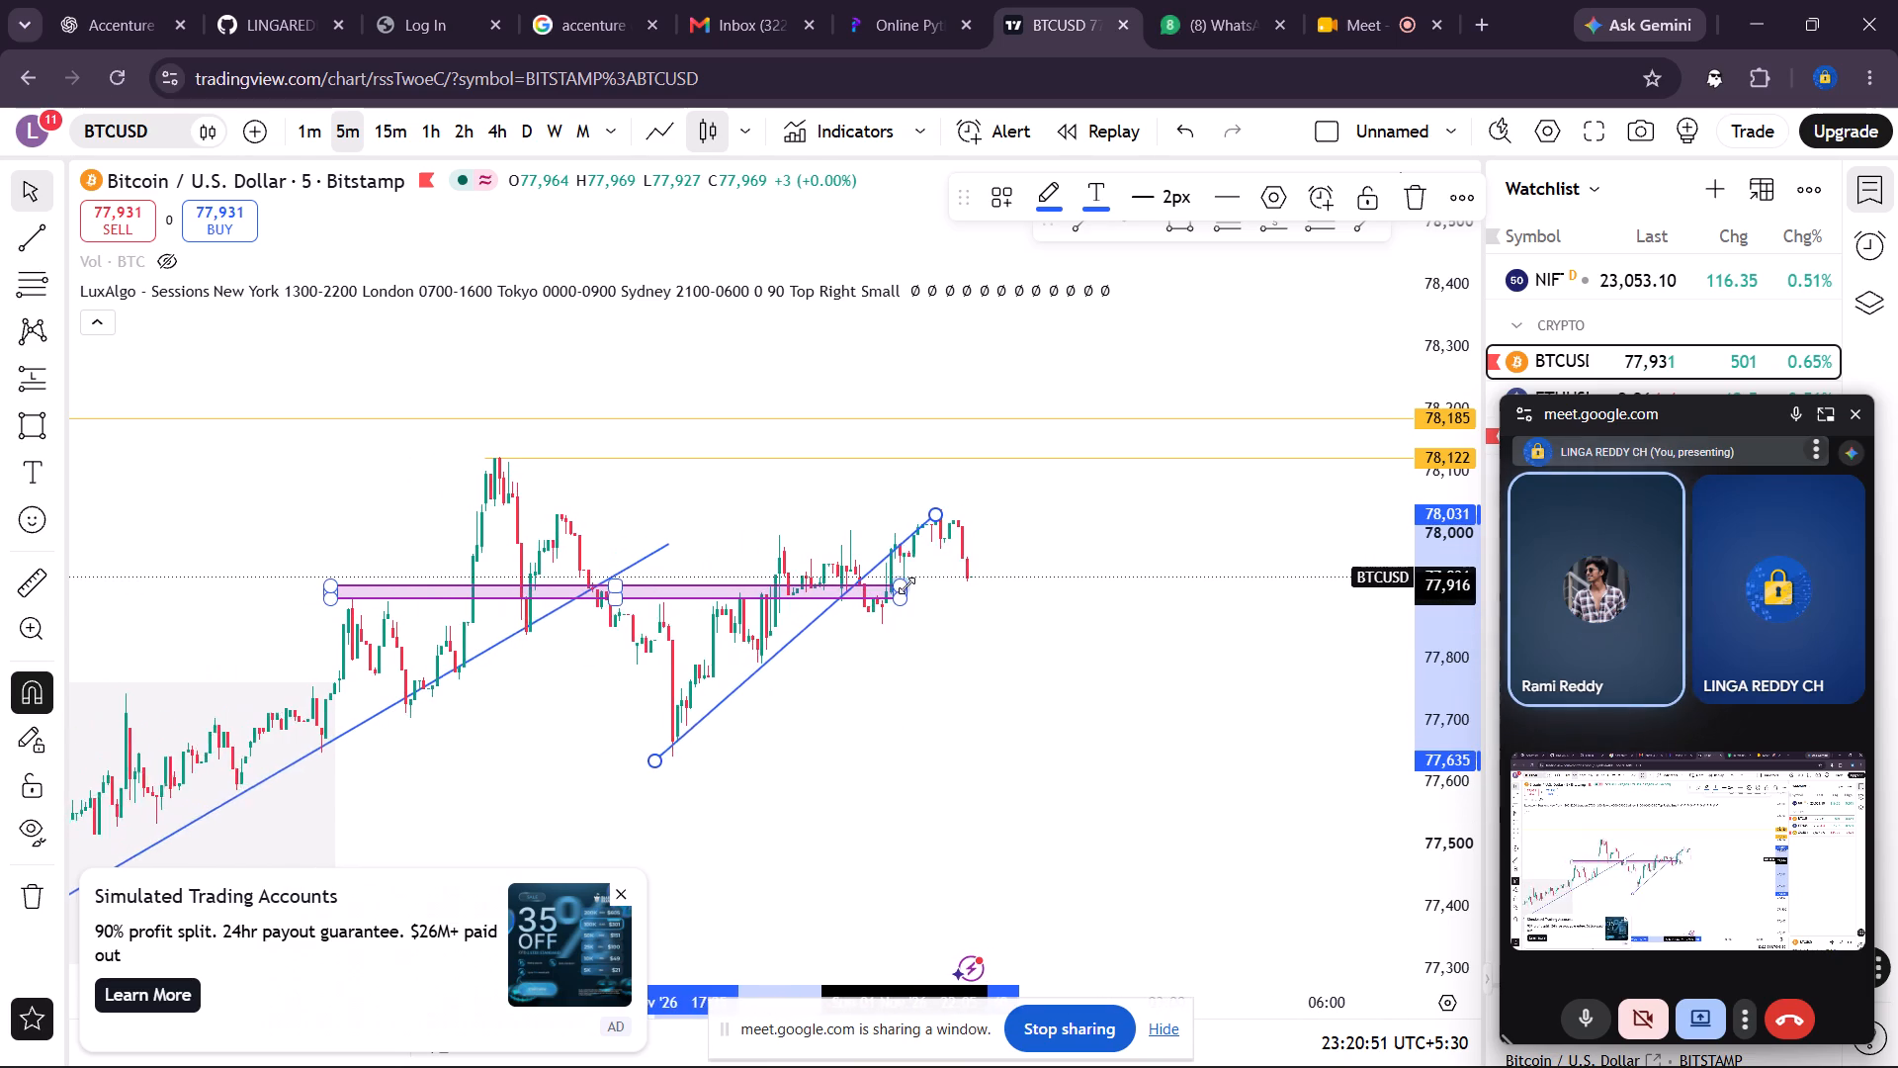
scroll(906, 585, "up", 1)
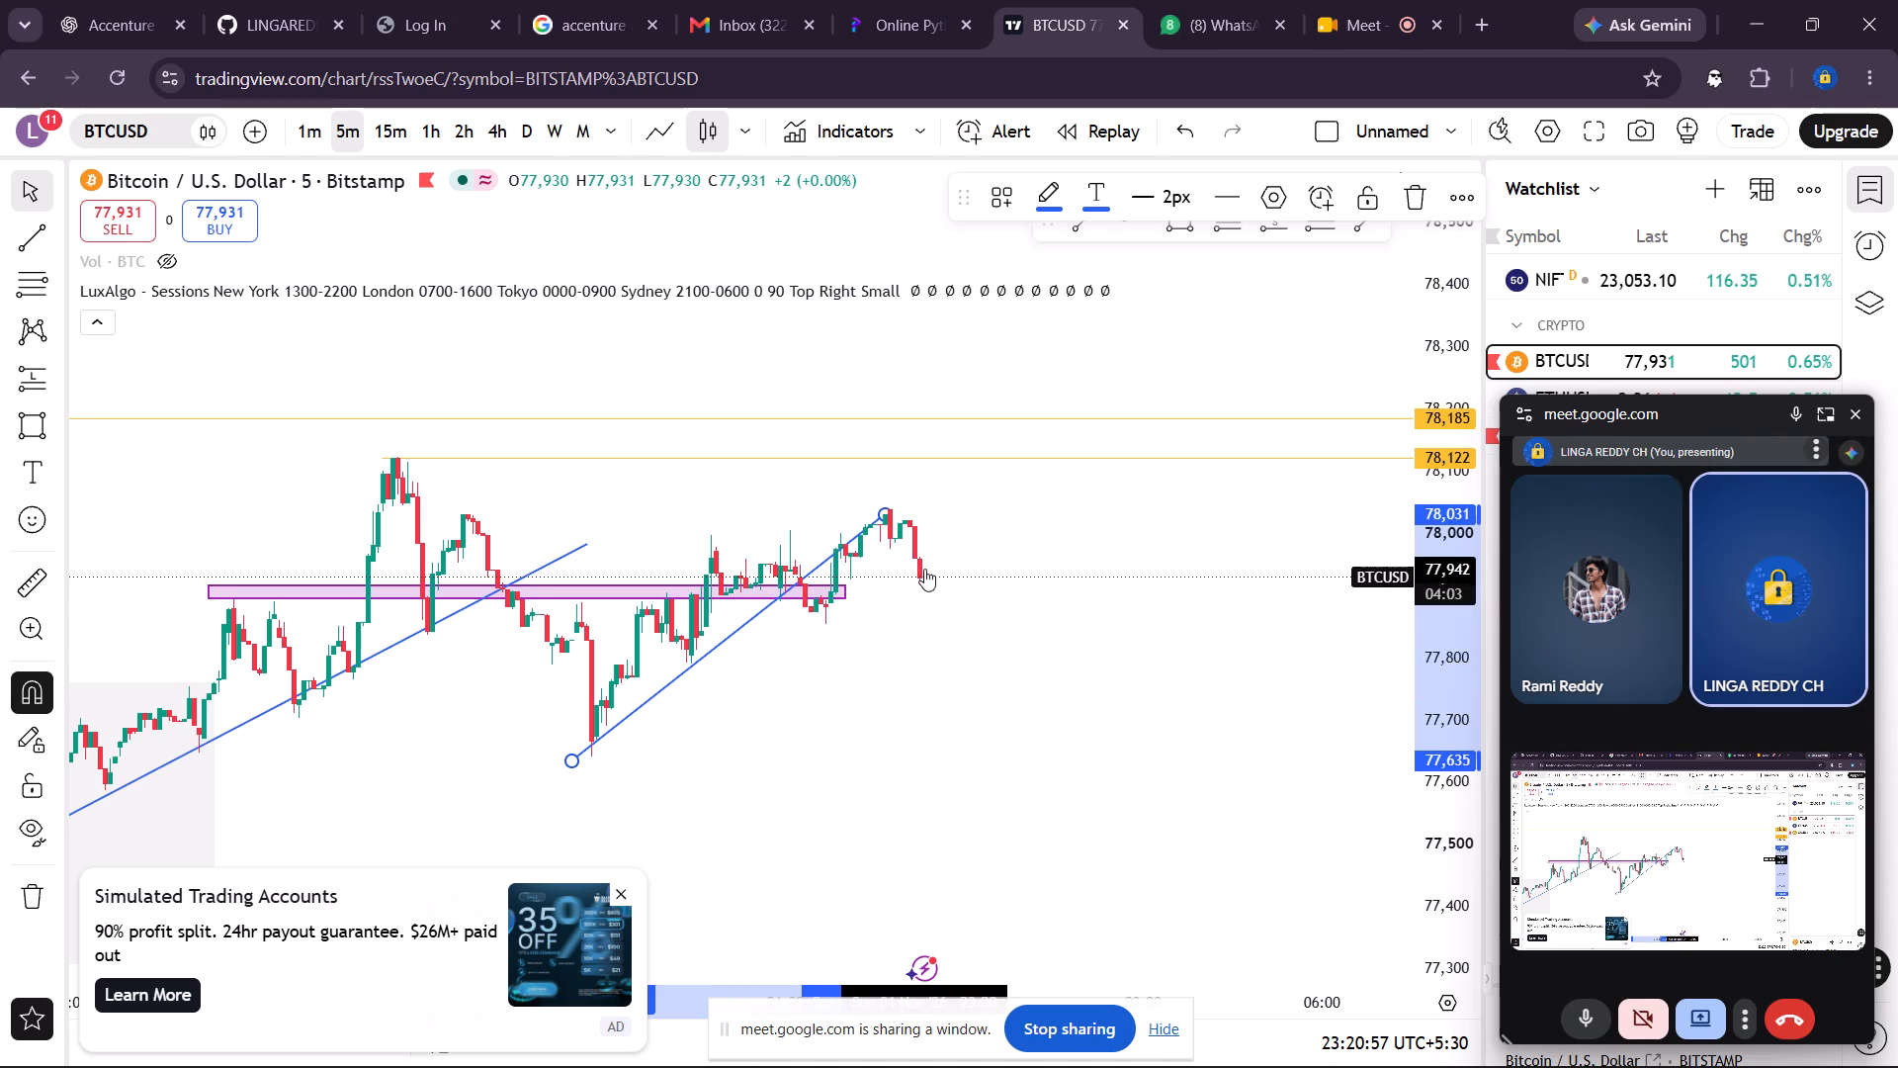
scroll(924, 569, "up", 1)
scroll(1440, 581, "up", 2)
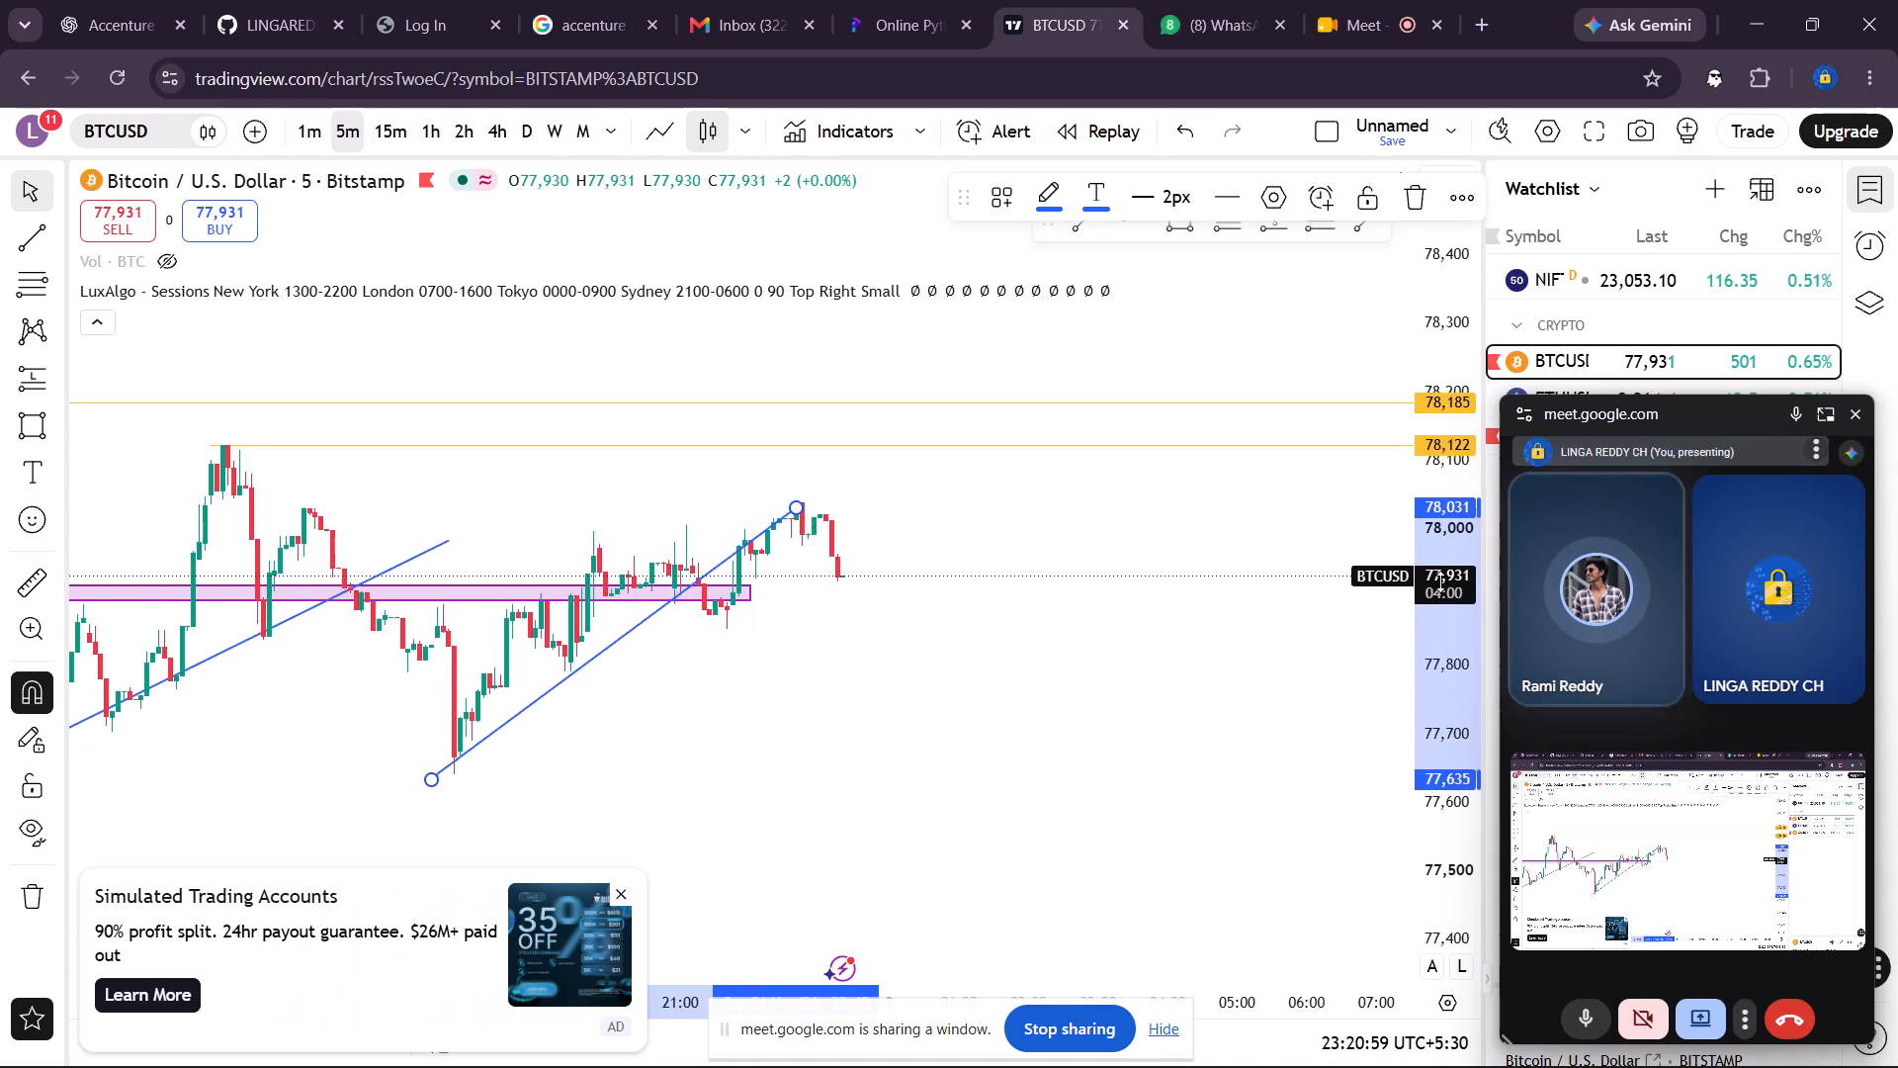
scroll(1440, 581, "up", 2)
scroll(1156, 692, "down", 3)
scroll(1156, 692, "right", 1)
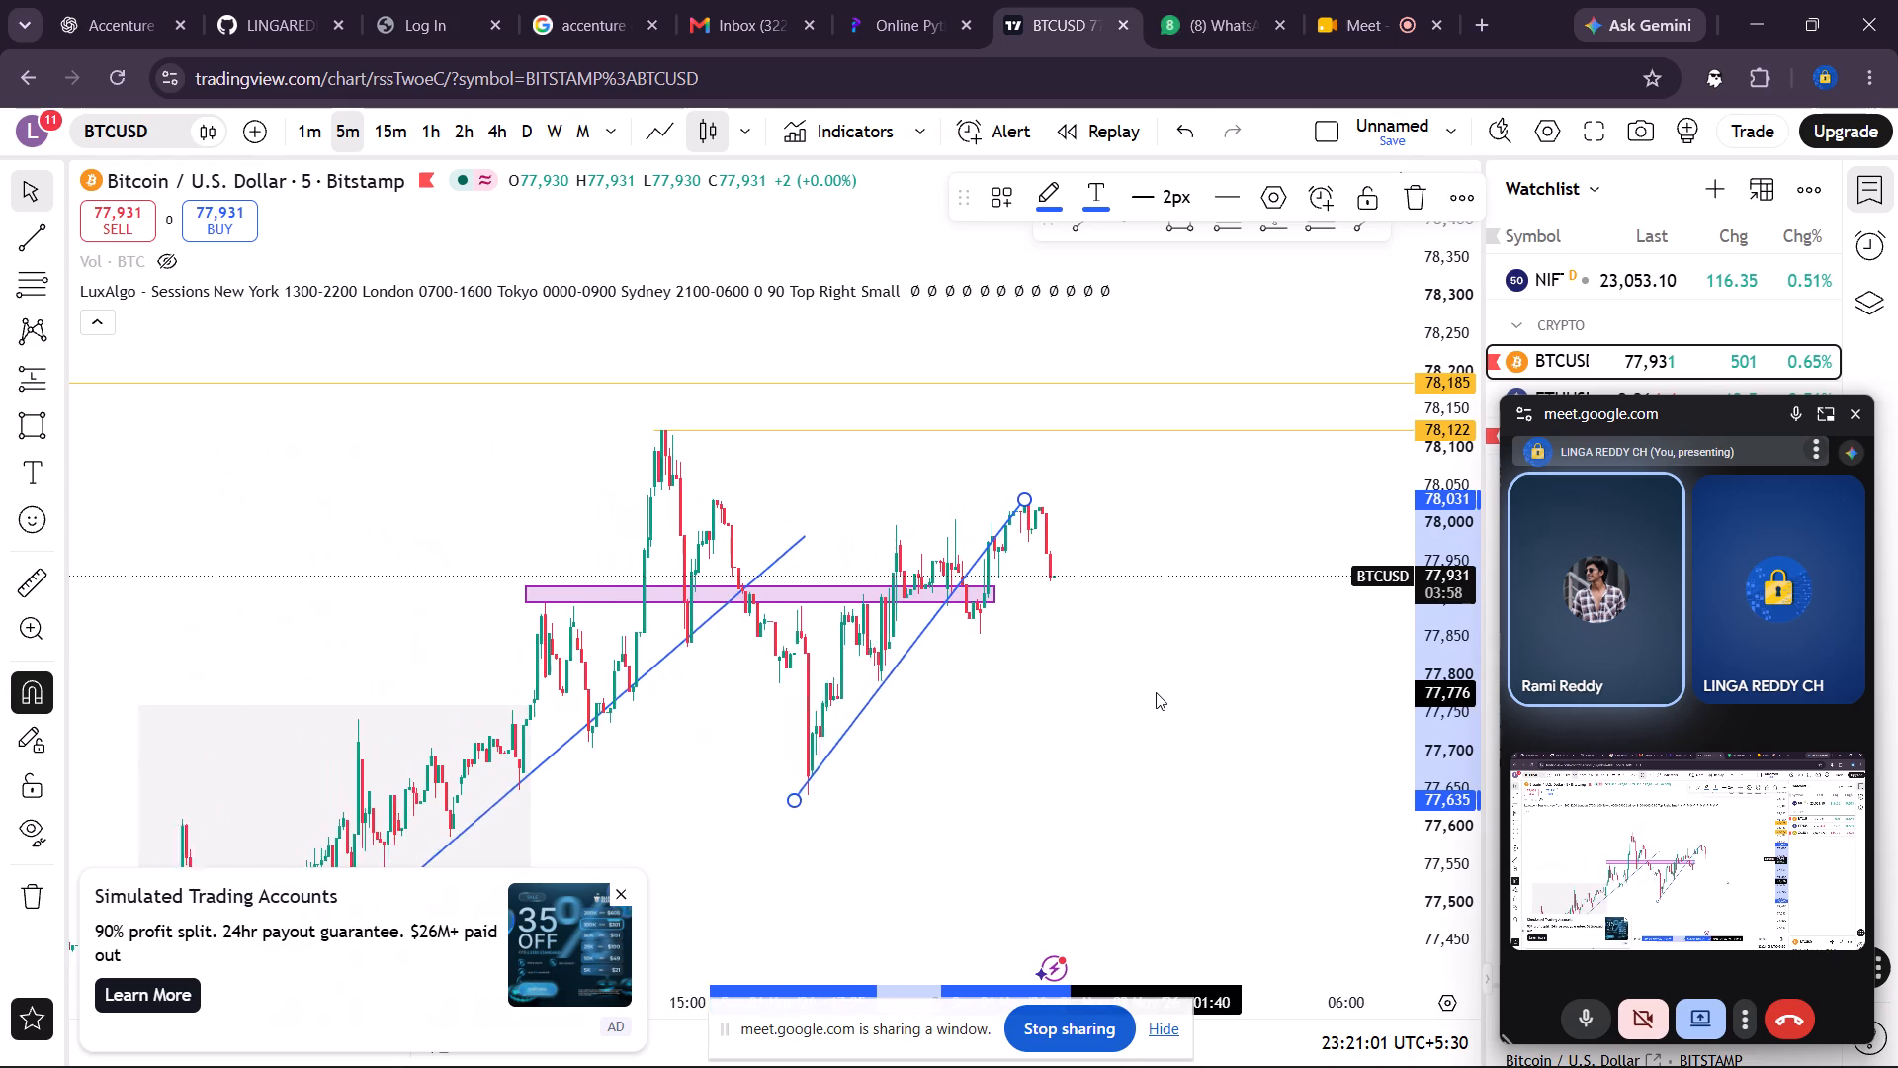
scroll(1156, 692, "right", 1)
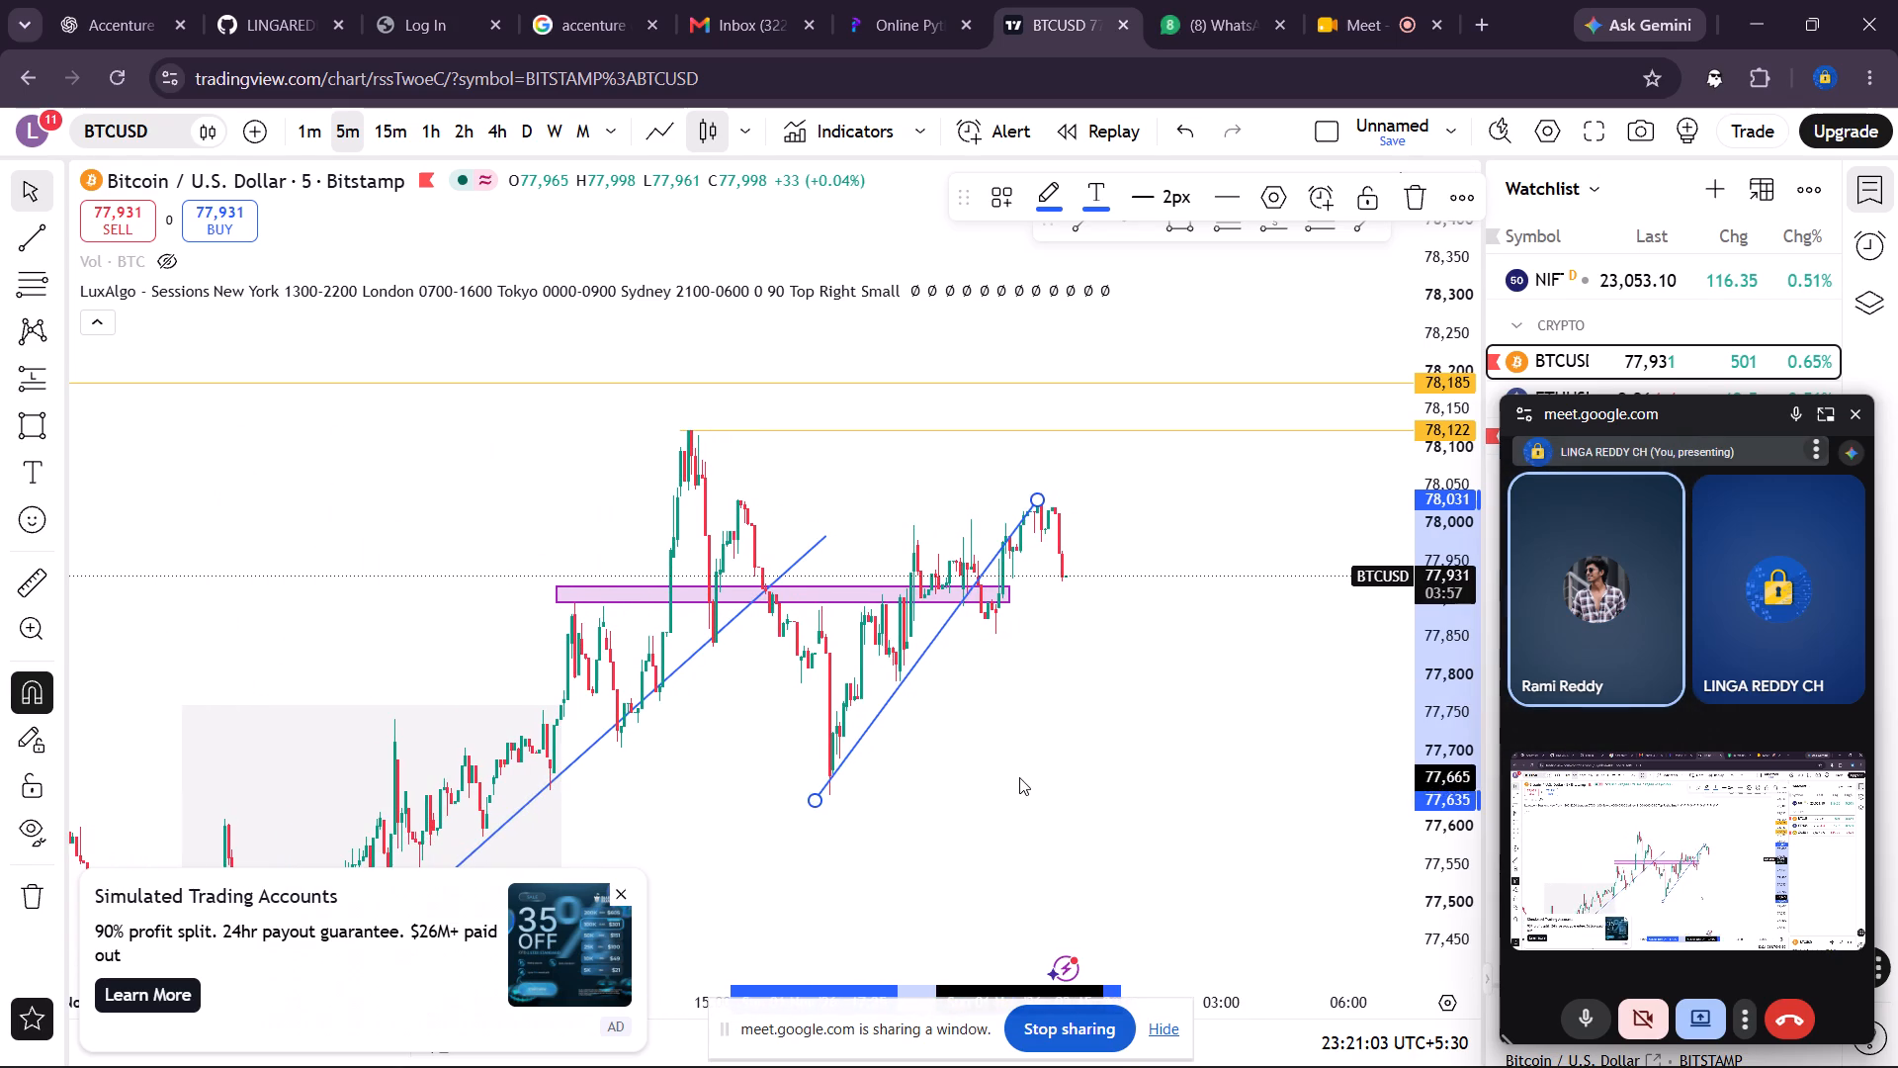
left_click_drag(1019, 777, 1163, 558)
scroll(1433, 610, "down", 7)
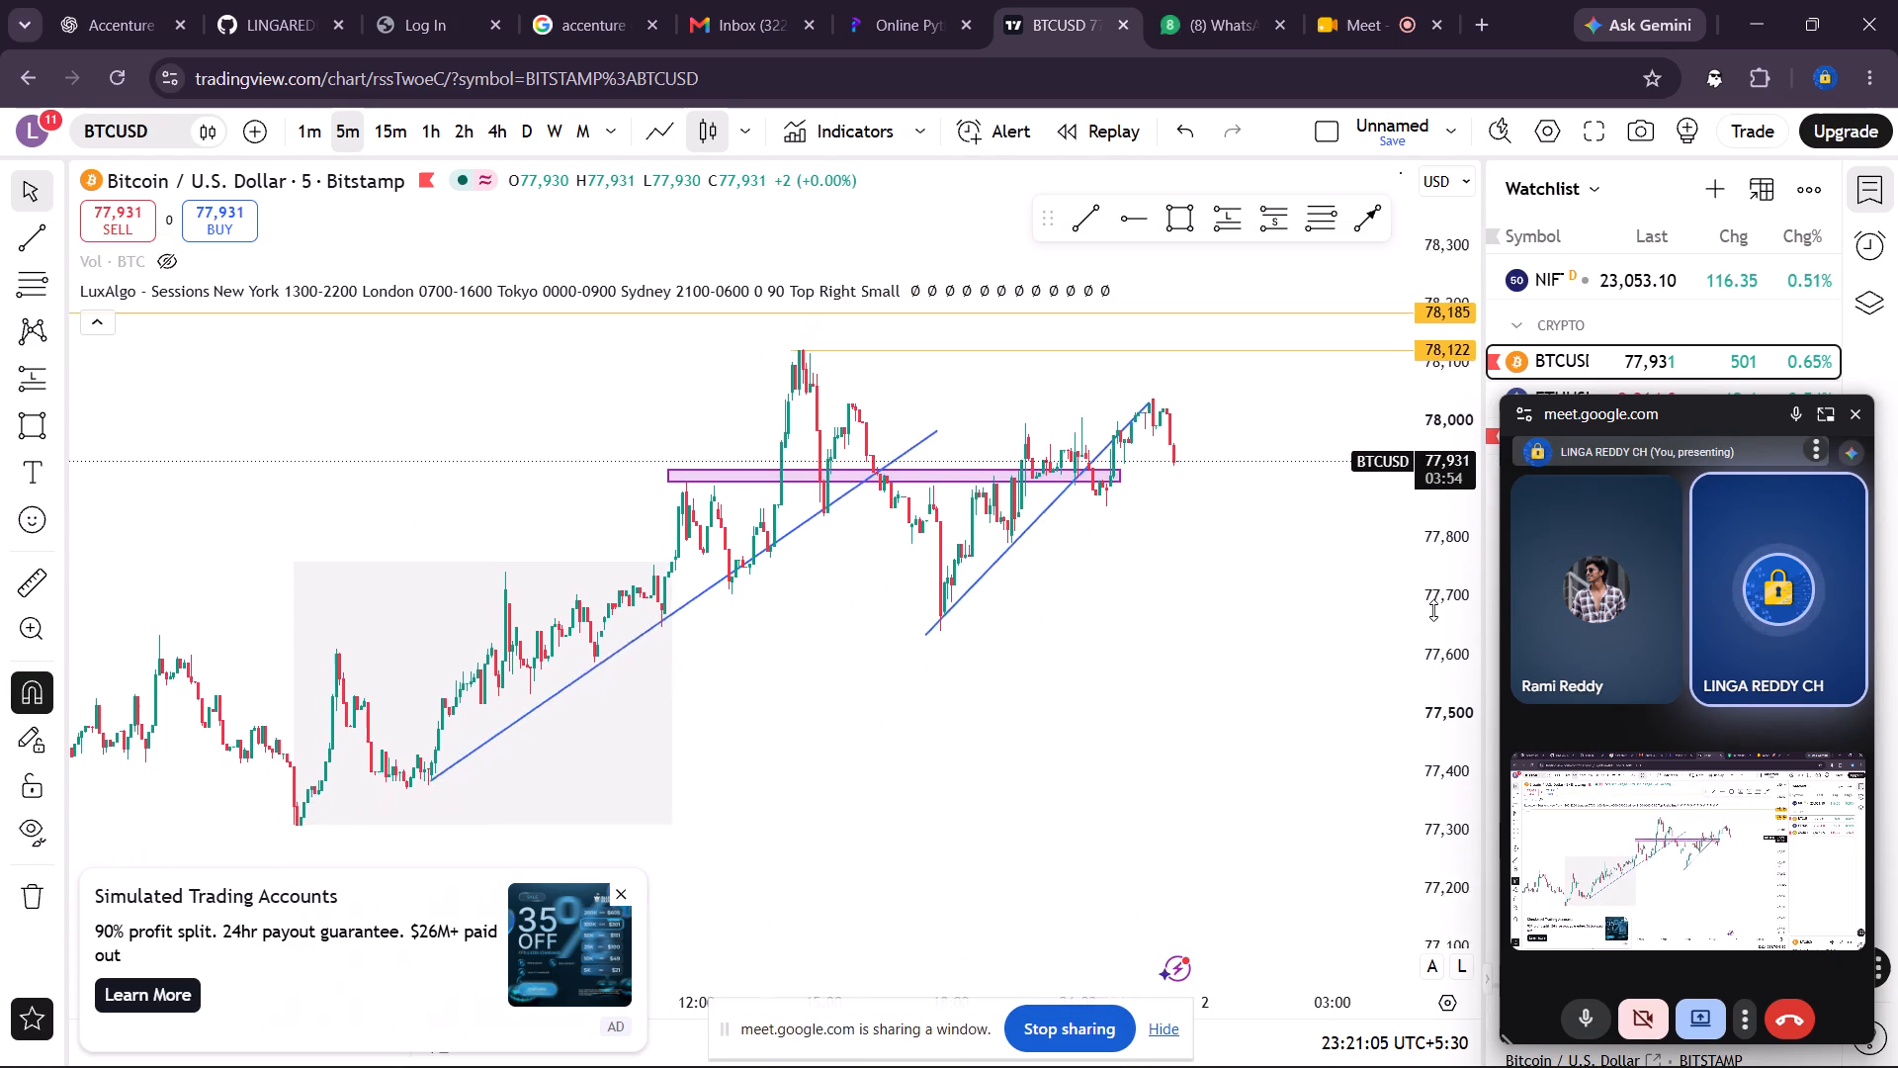
scroll(1433, 610, "up", 2)
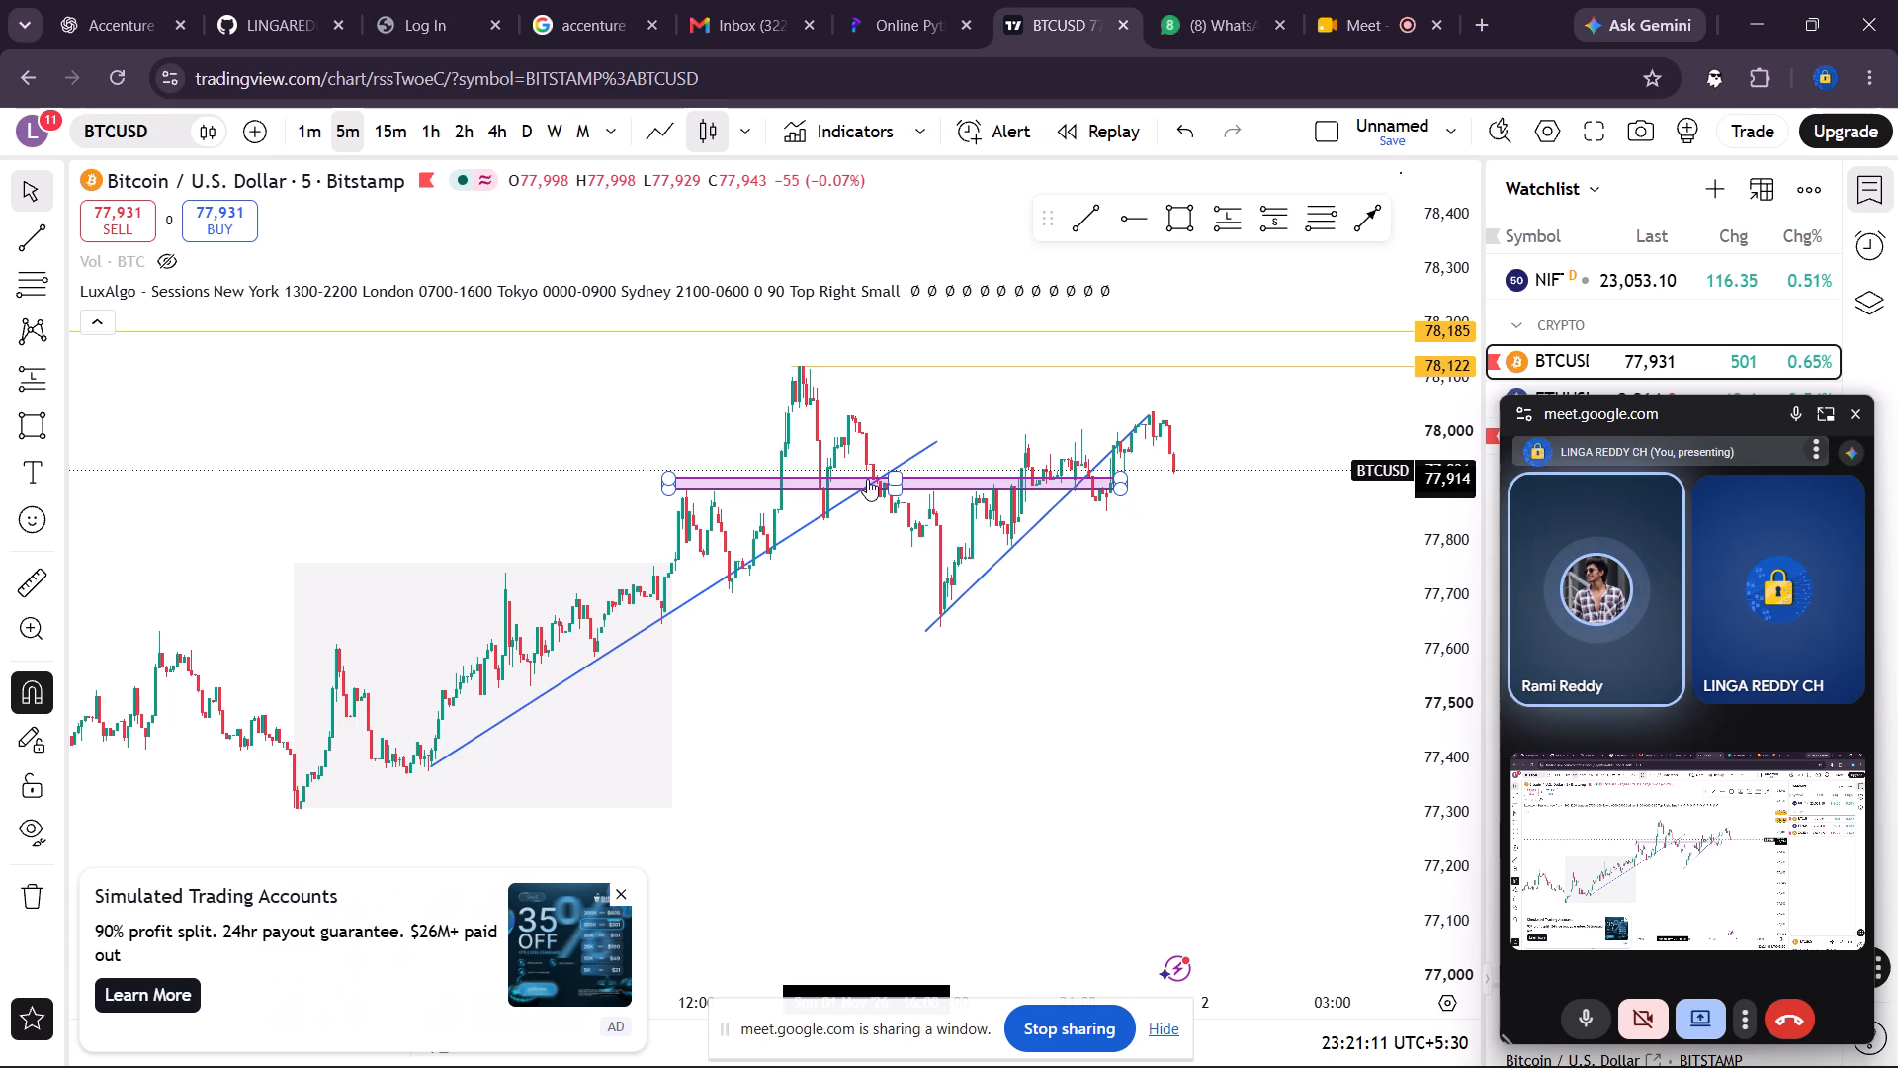
Reset the chart view and study the BTCUSD price swings around the purple zone and both trend lines at different scales.
right_click(797, 622)
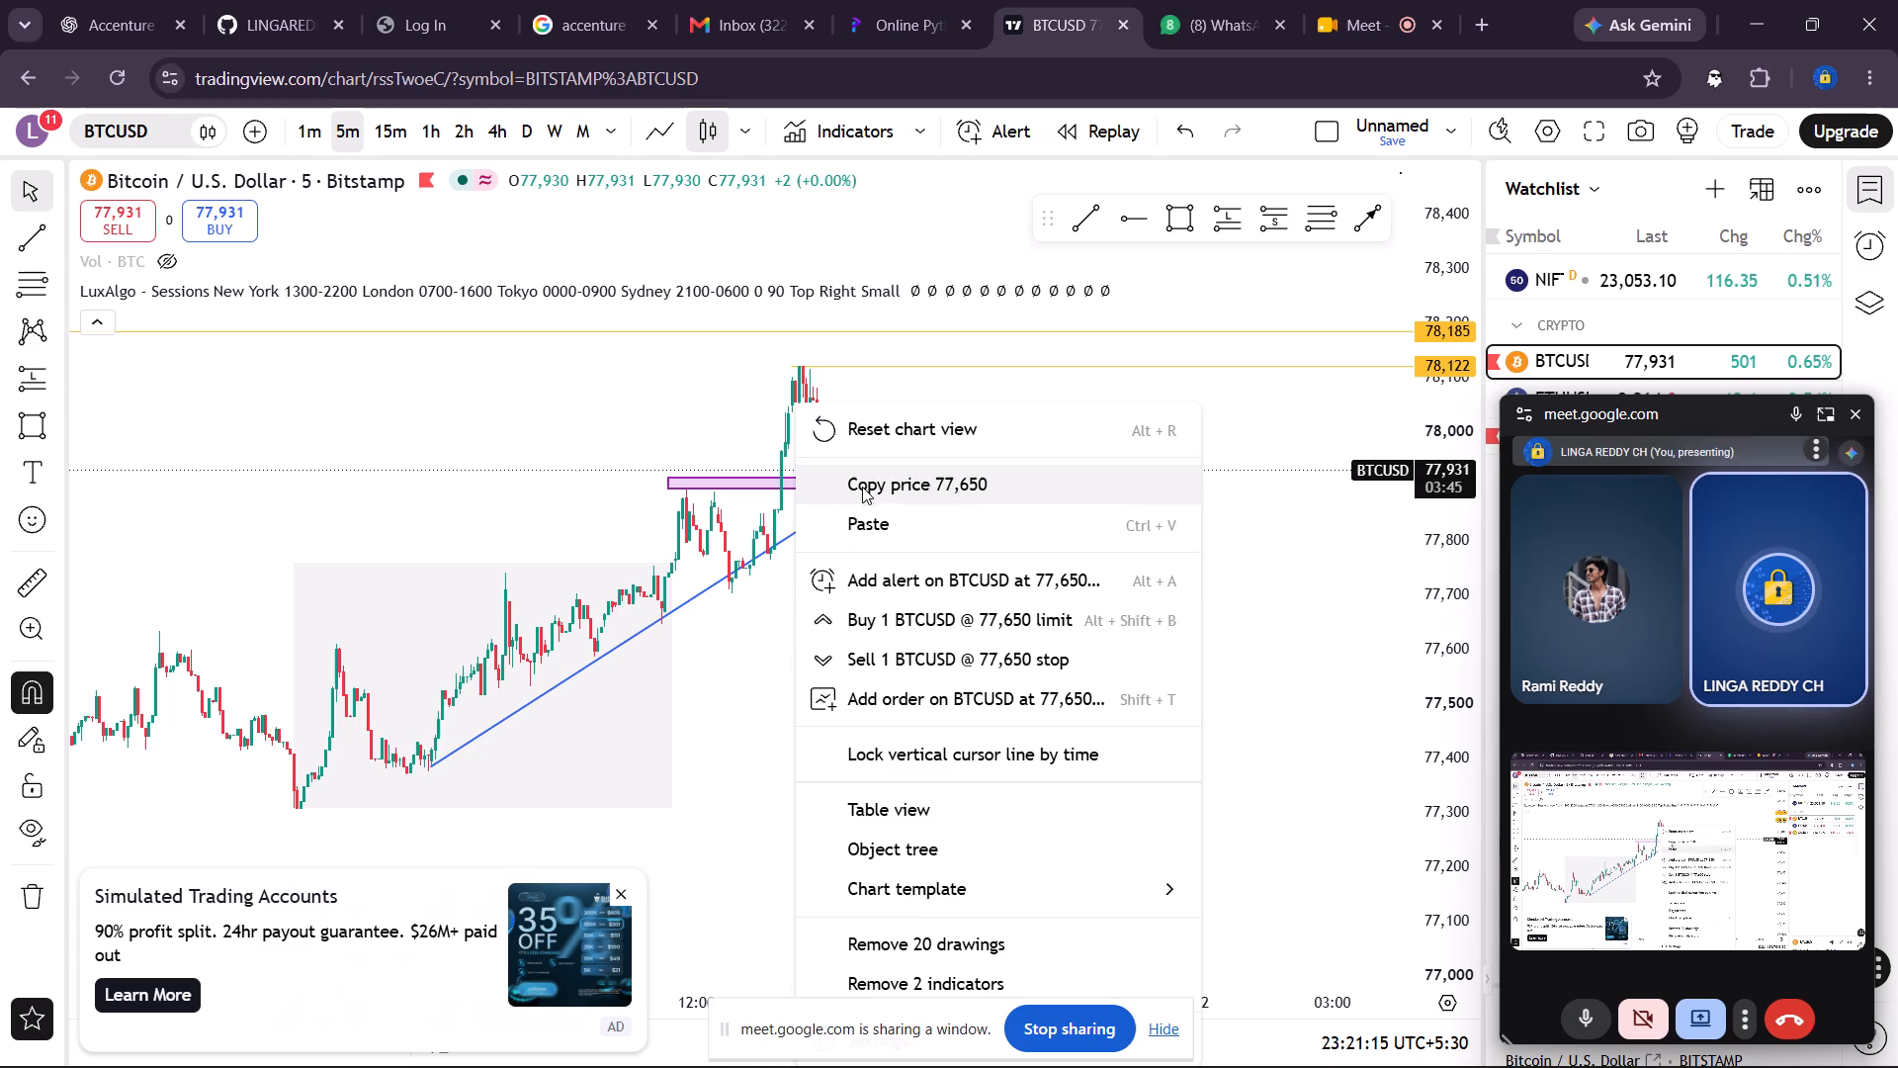
left_click(852, 440)
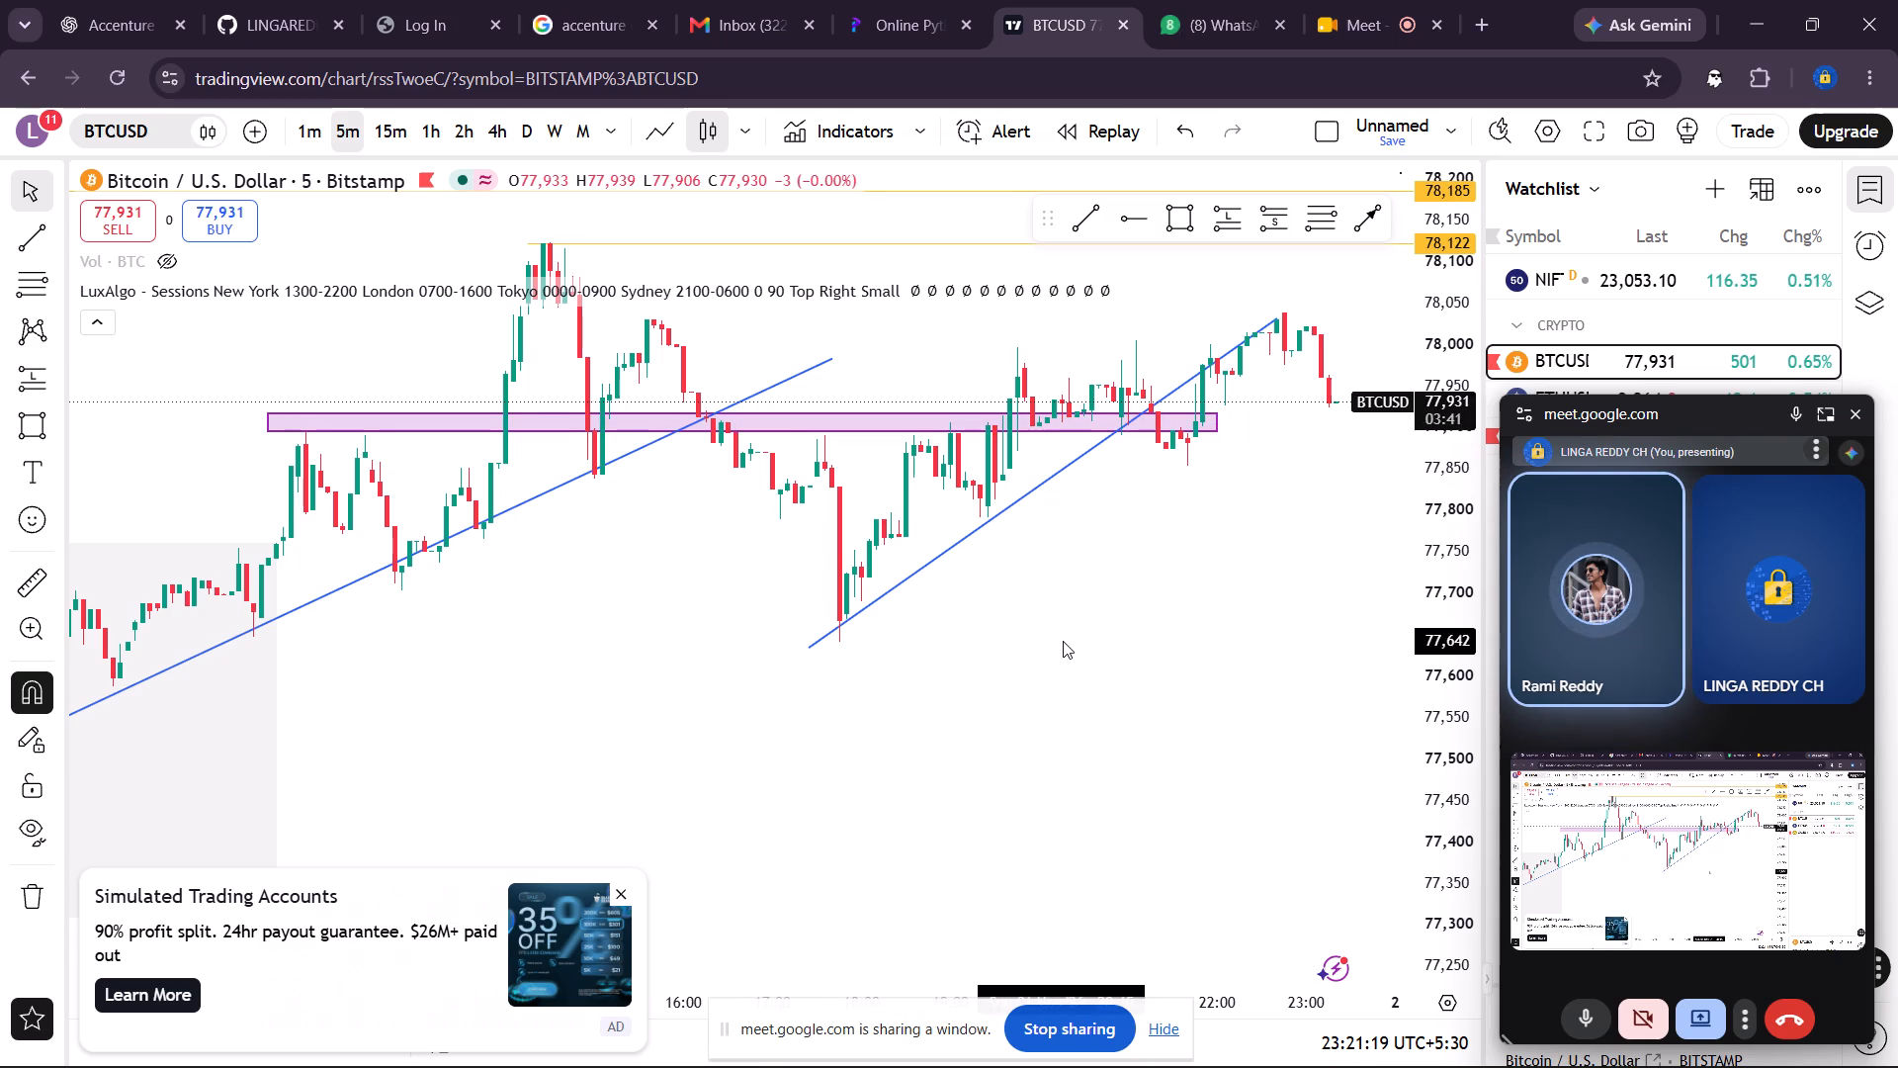
scroll(1063, 641, "down", 3)
scroll(1457, 591, "down", 7)
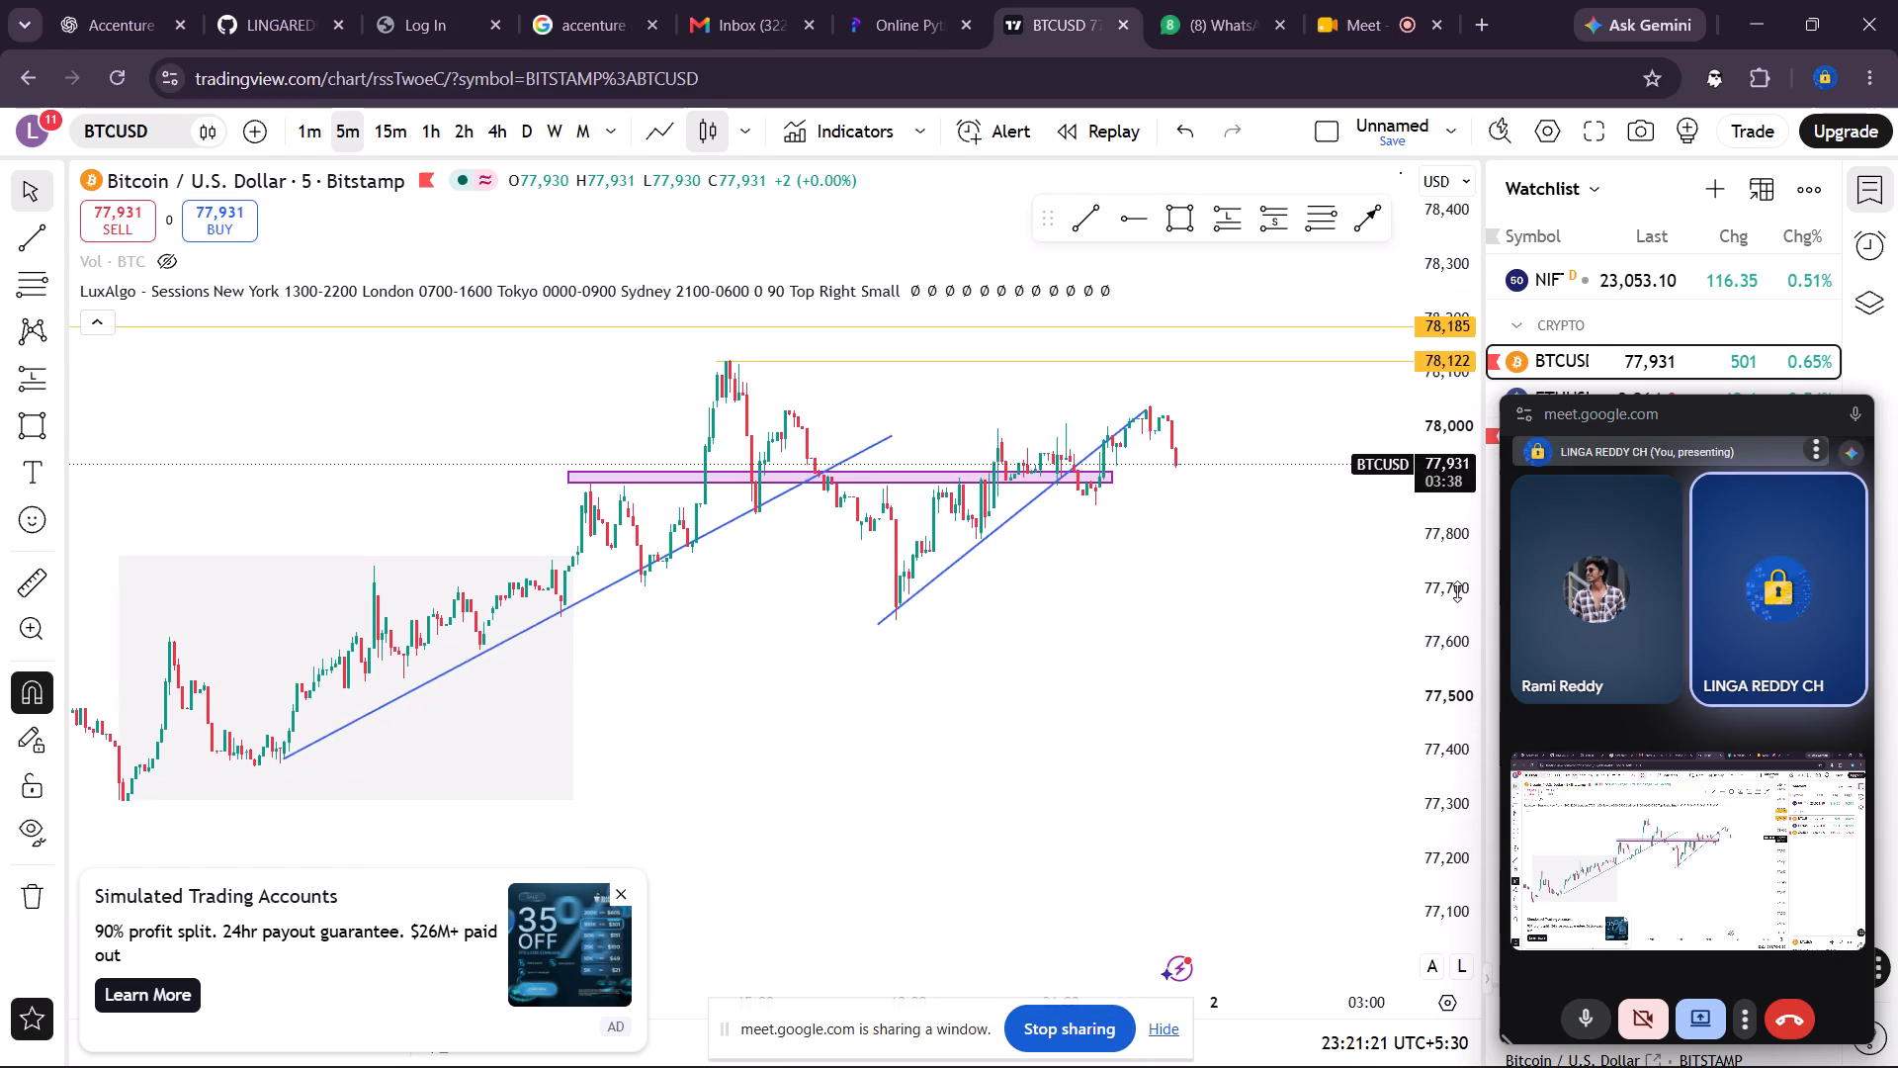
scroll(1457, 591, "down", 2)
scroll(1200, 706, "down", 2)
scroll(1200, 706, "up", 1)
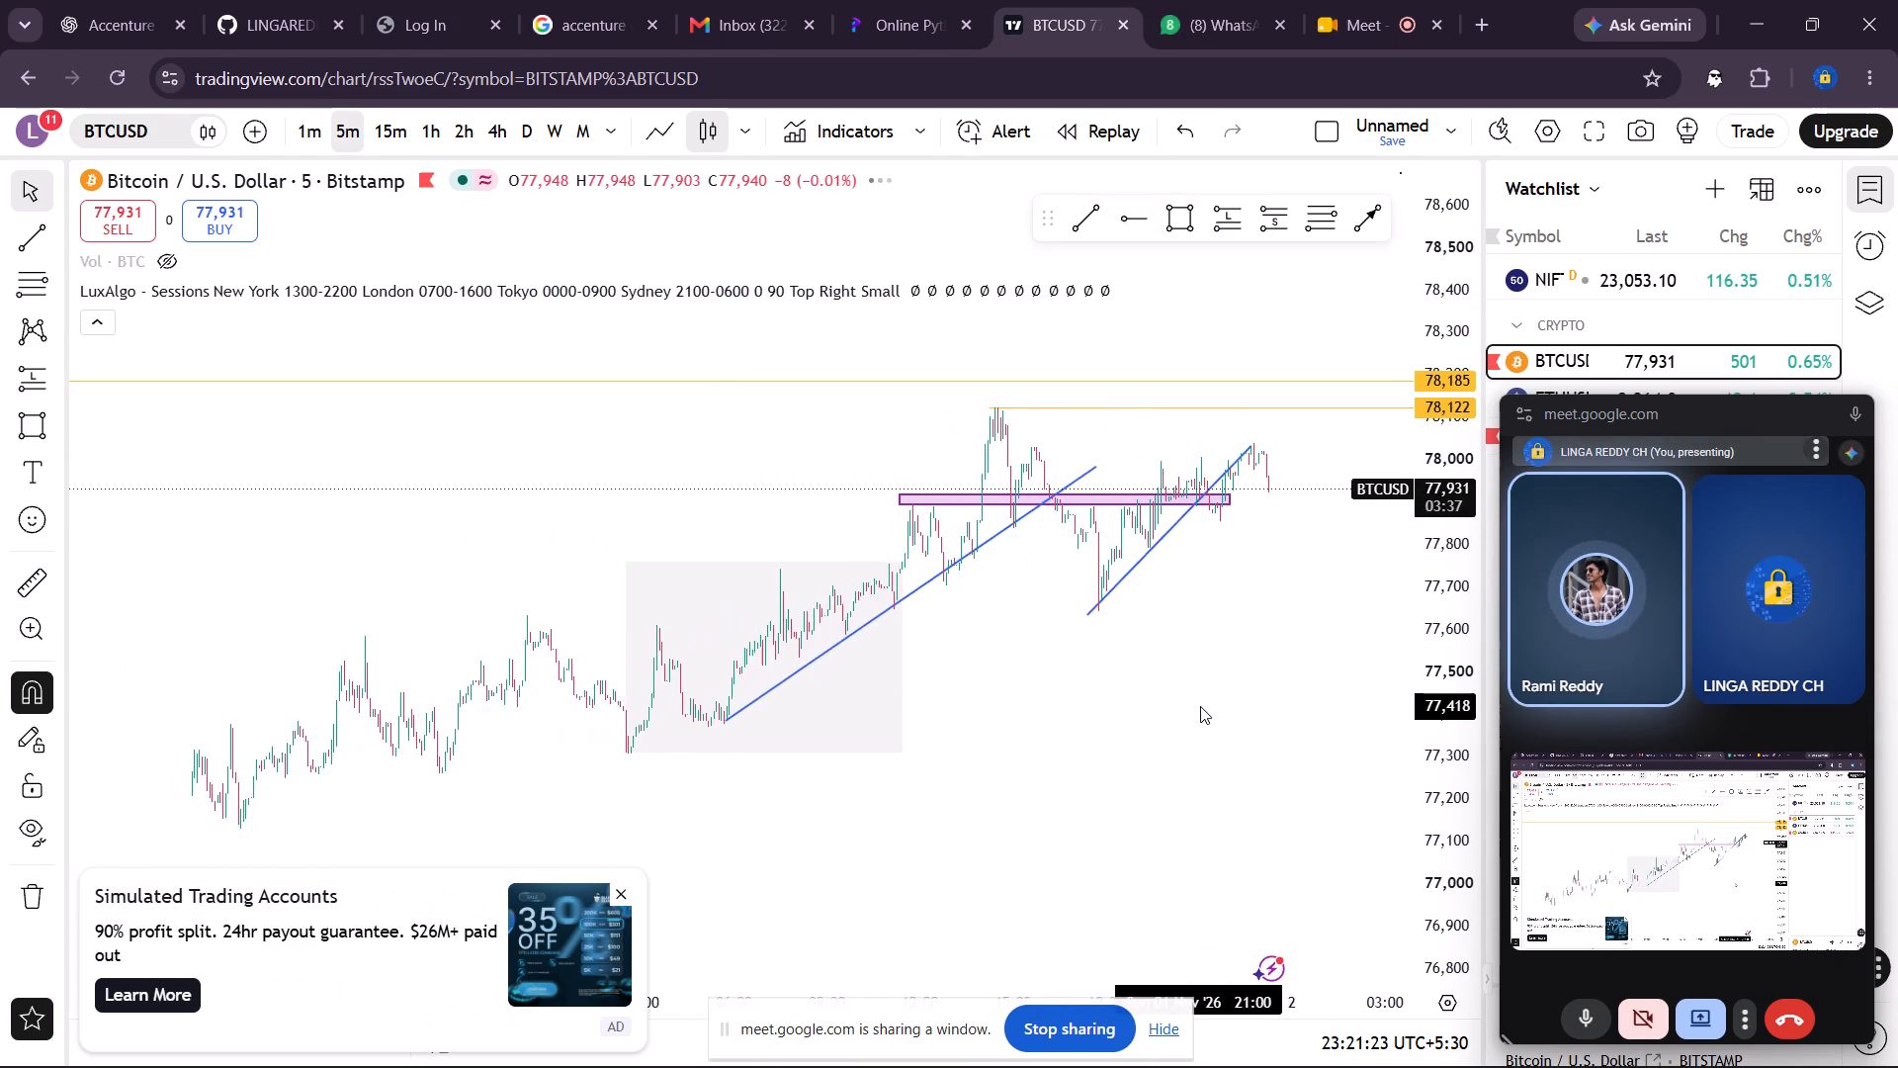
scroll(1200, 706, "up", 2)
scroll(1396, 489, "up", 3)
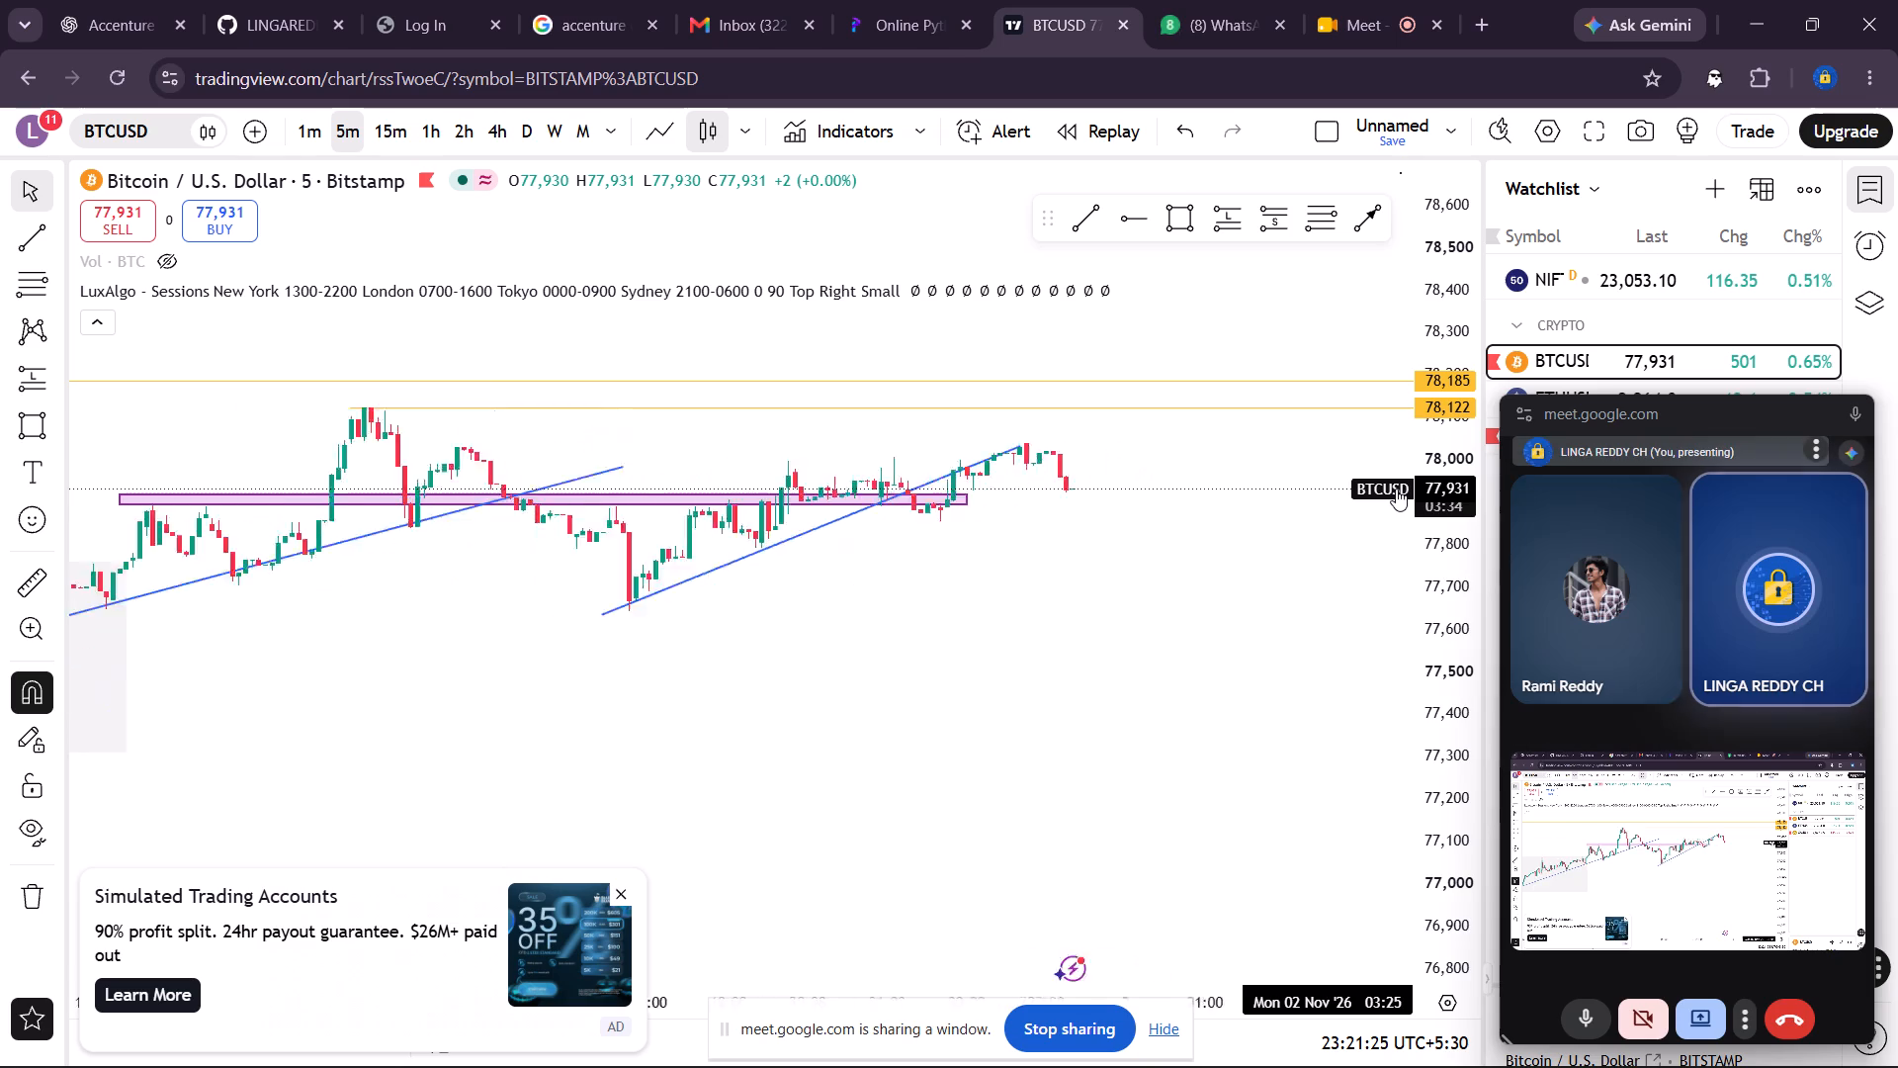
scroll(1396, 489, "up", 1)
scroll(1396, 489, "down", 3)
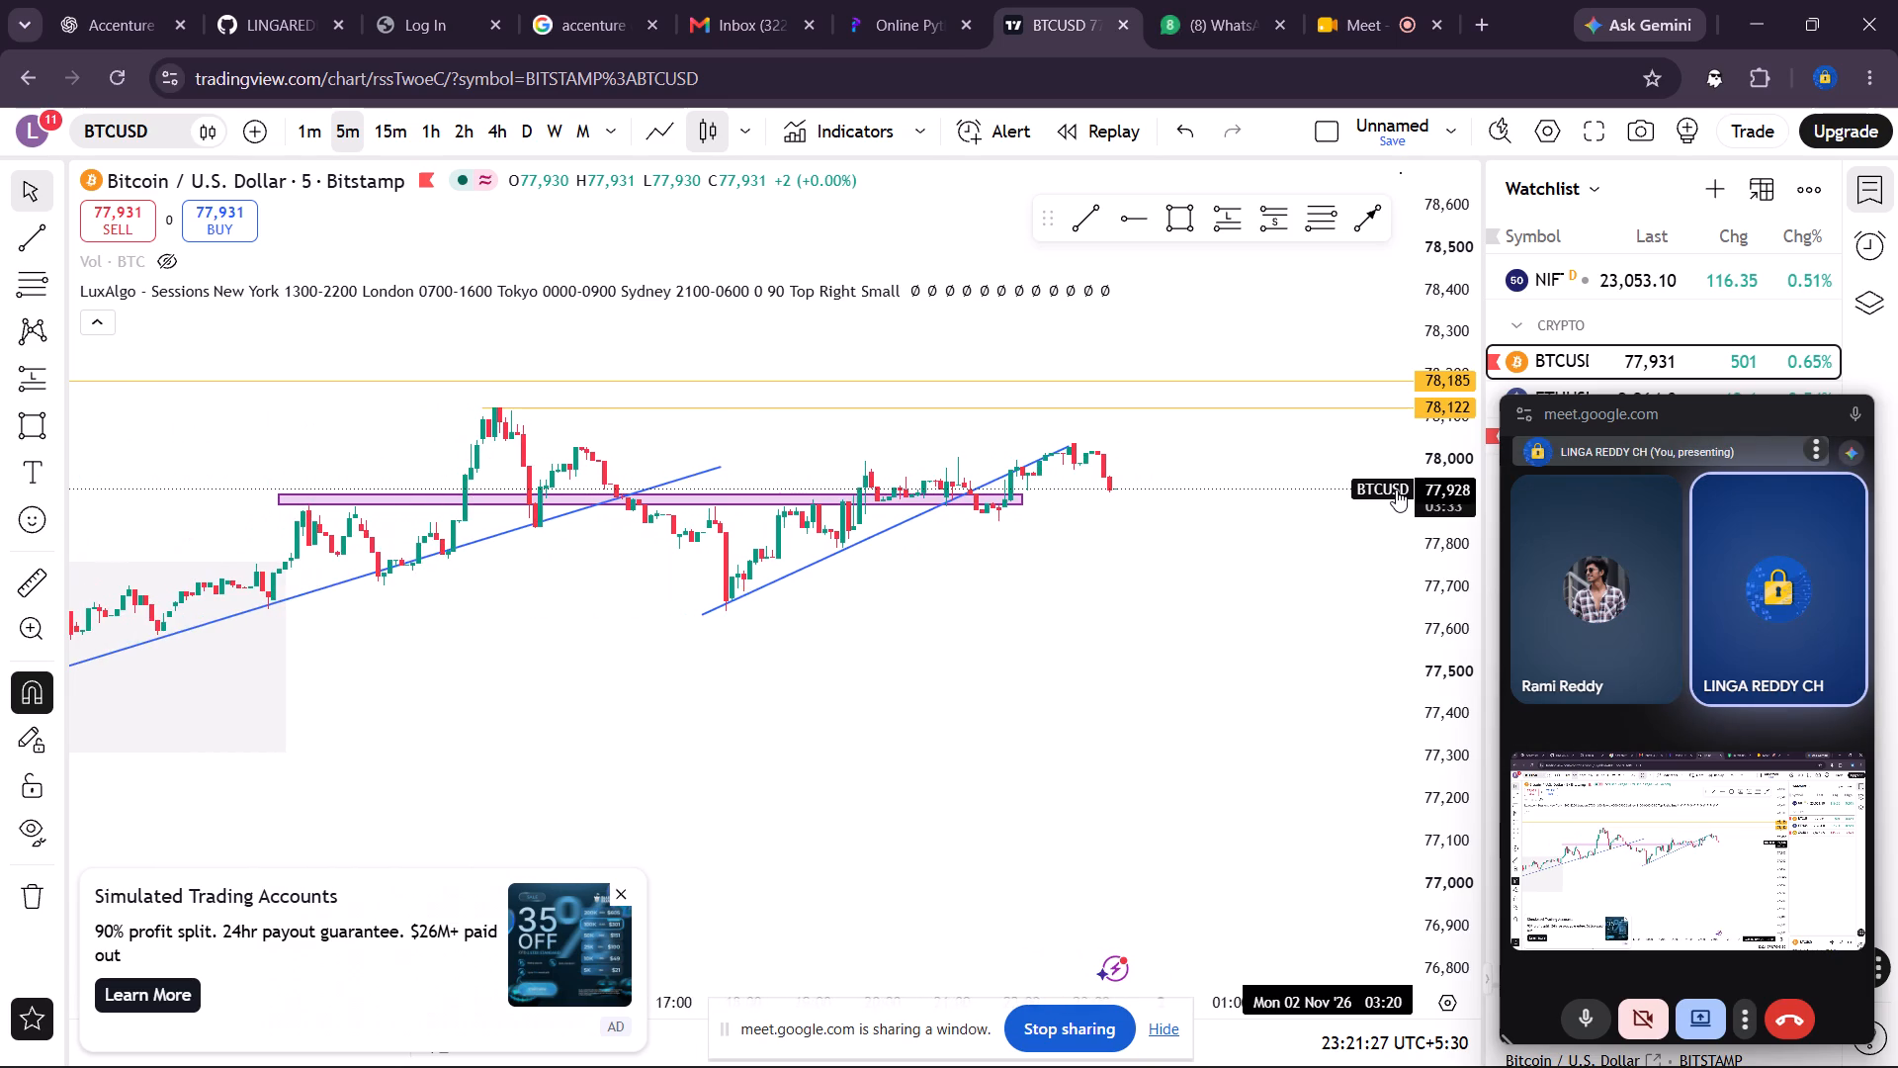
scroll(1396, 489, "down", 2)
scroll(1452, 493, "up", 3)
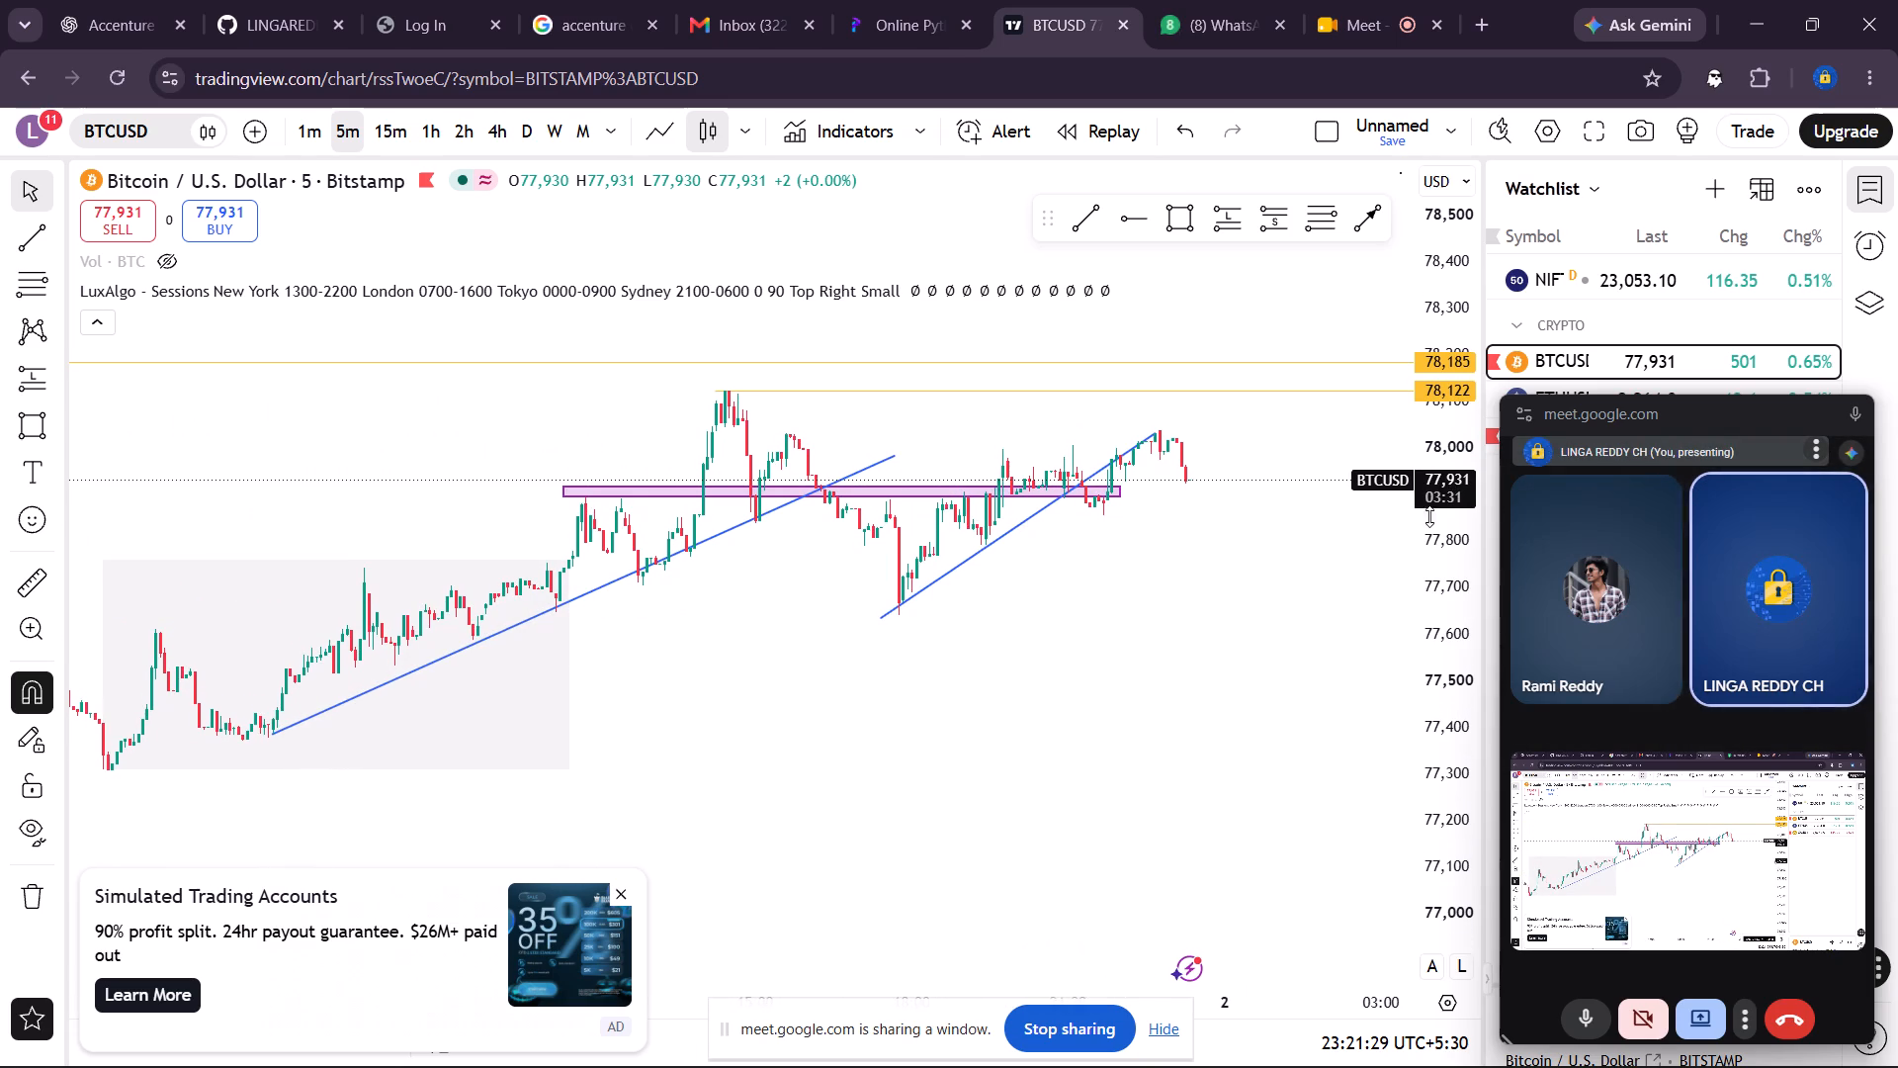
scroll(1428, 504, "up", 8)
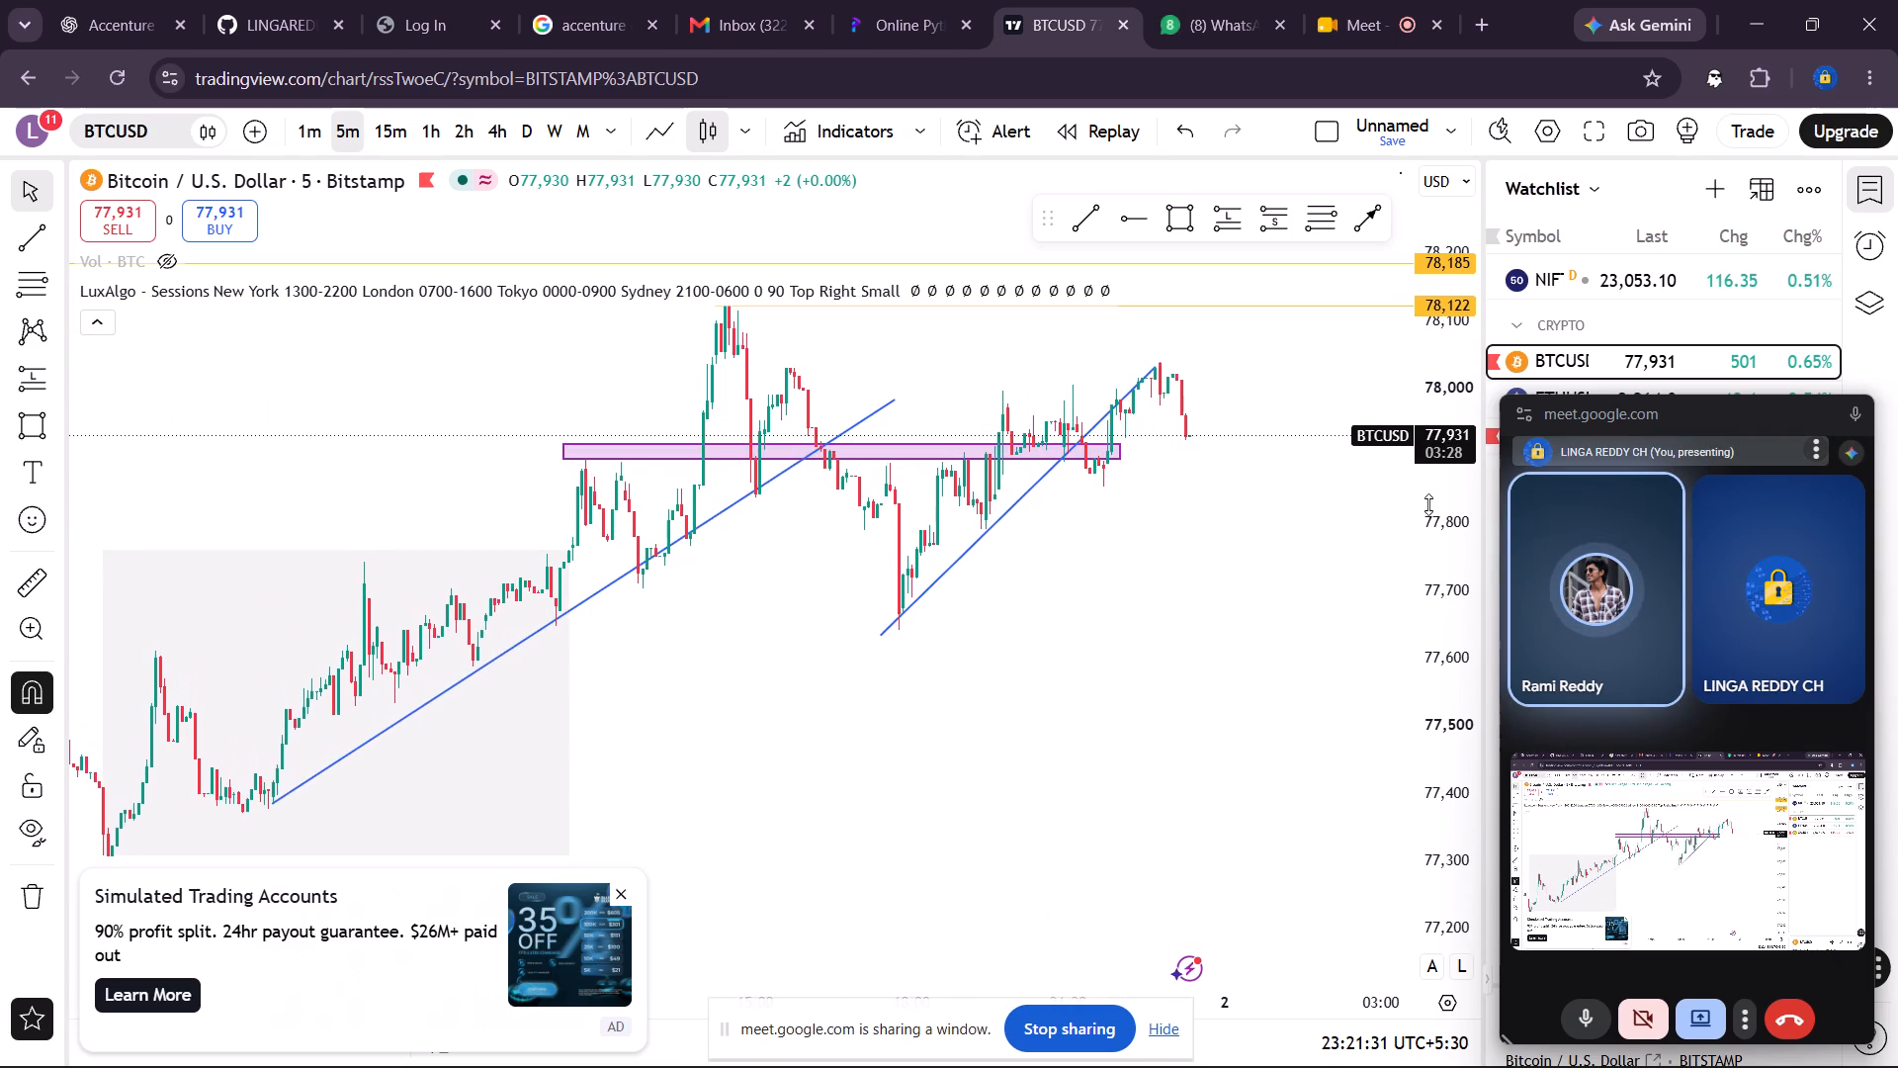
Draw a horizontal ray at about 78,030 from the lower swing high that follows the 78,122 peak.
left_click_drag(1206, 467, 1086, 722)
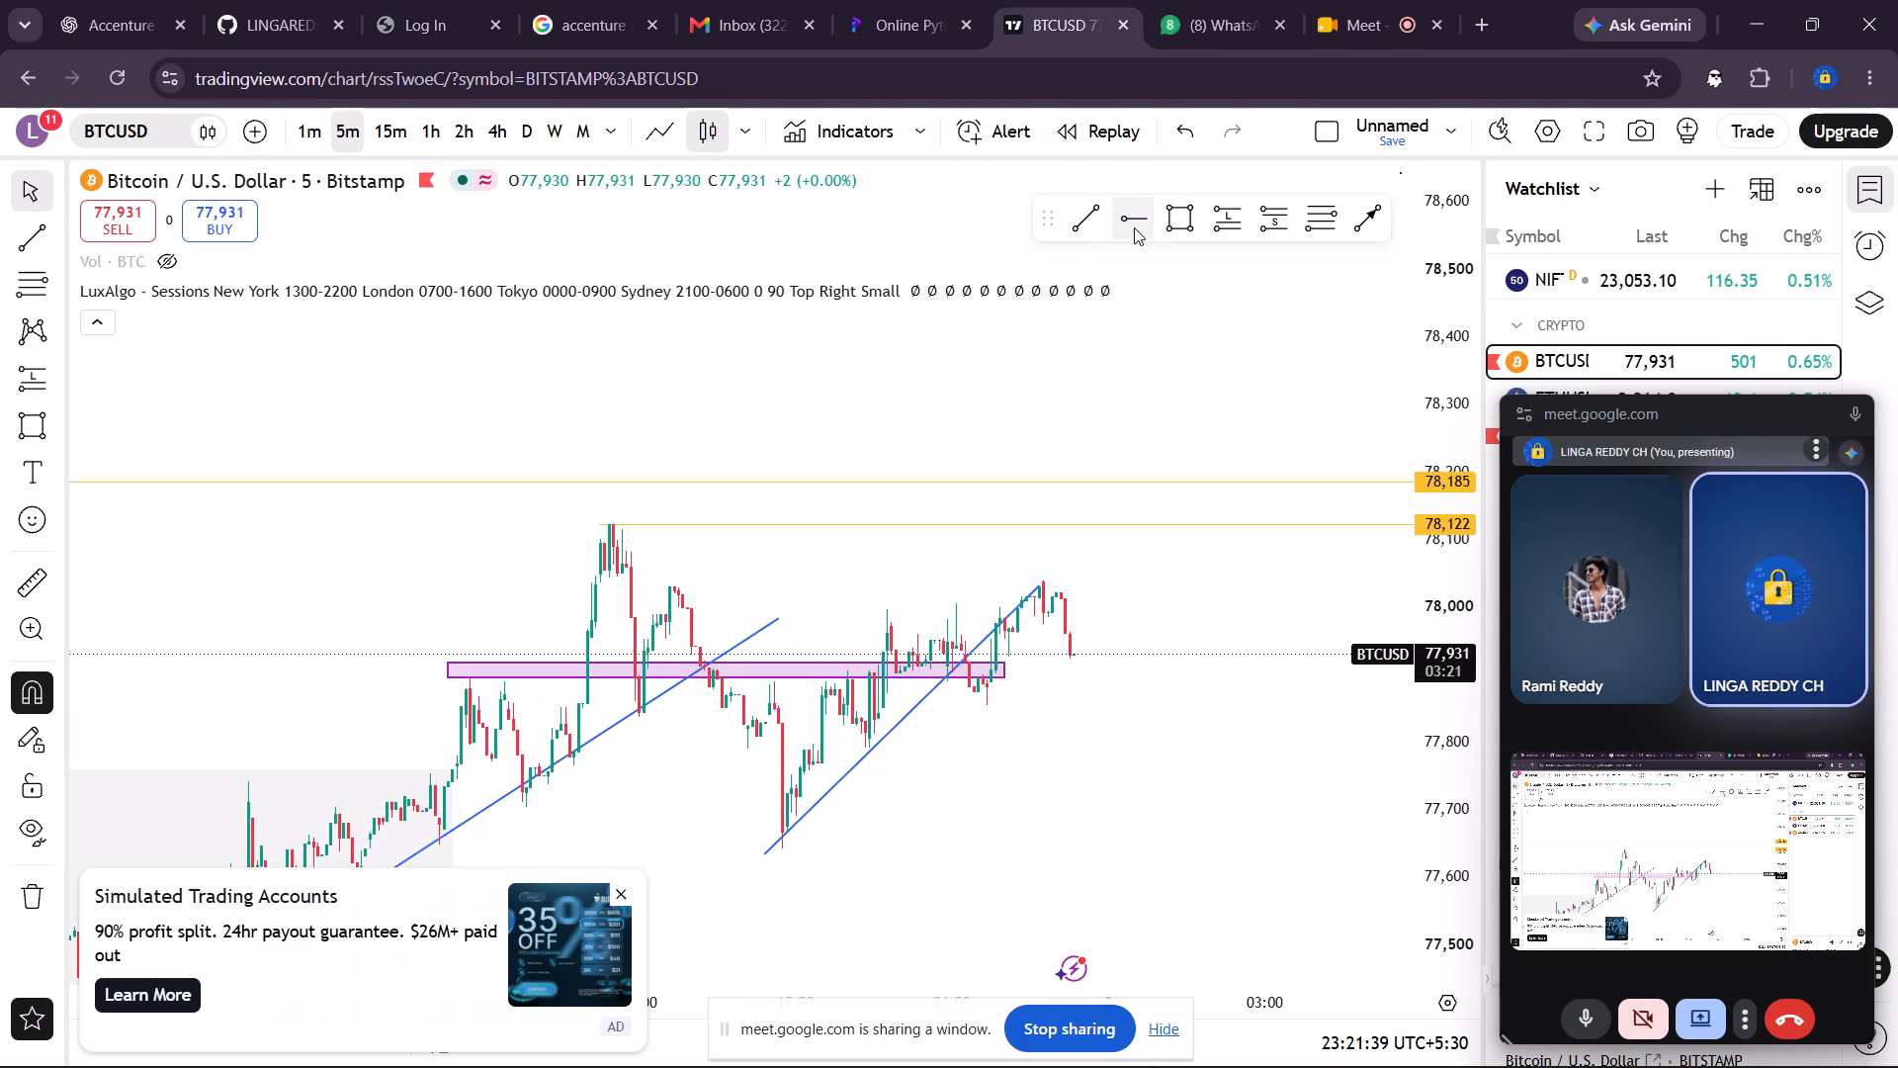
left_click(1134, 227)
left_click(670, 587)
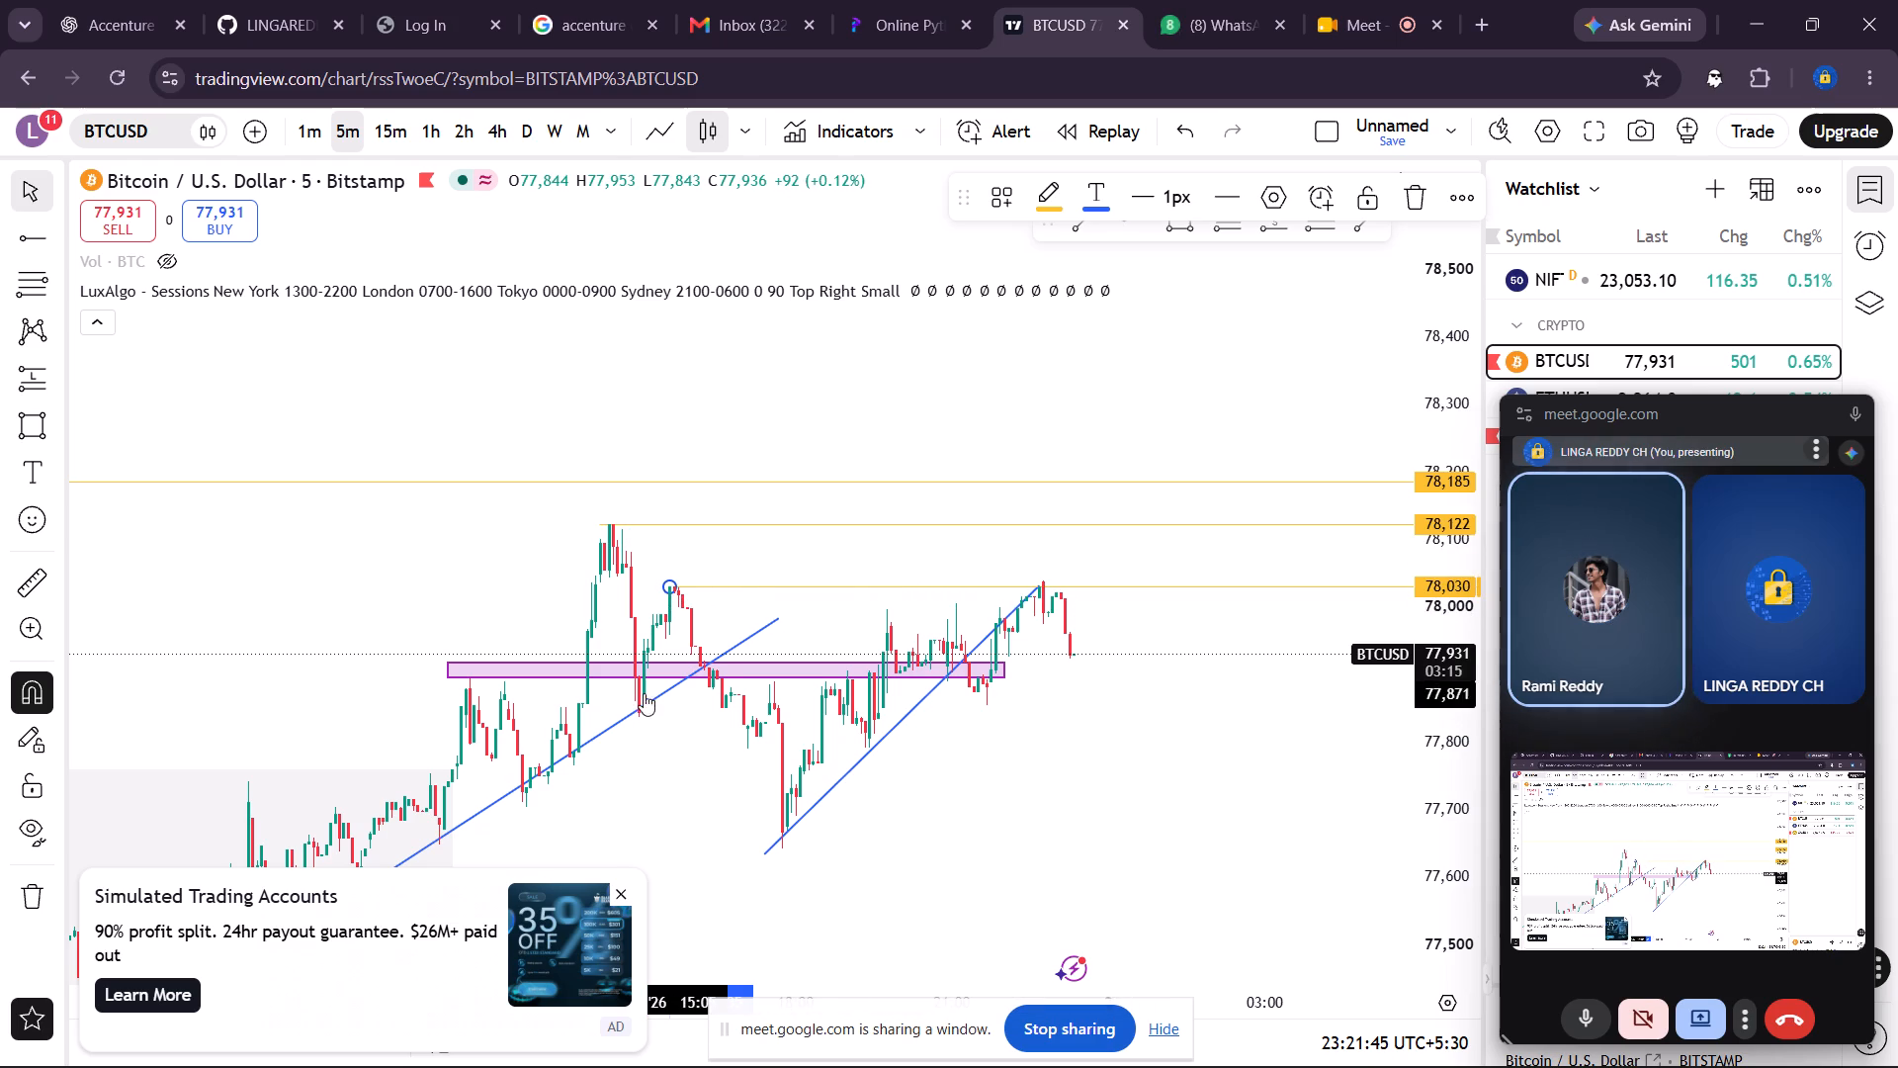
Examine how the candles behave between the 78,122 and 78,030 highs, the purple zone and the latest drop.
scroll(593, 587, "up", 2)
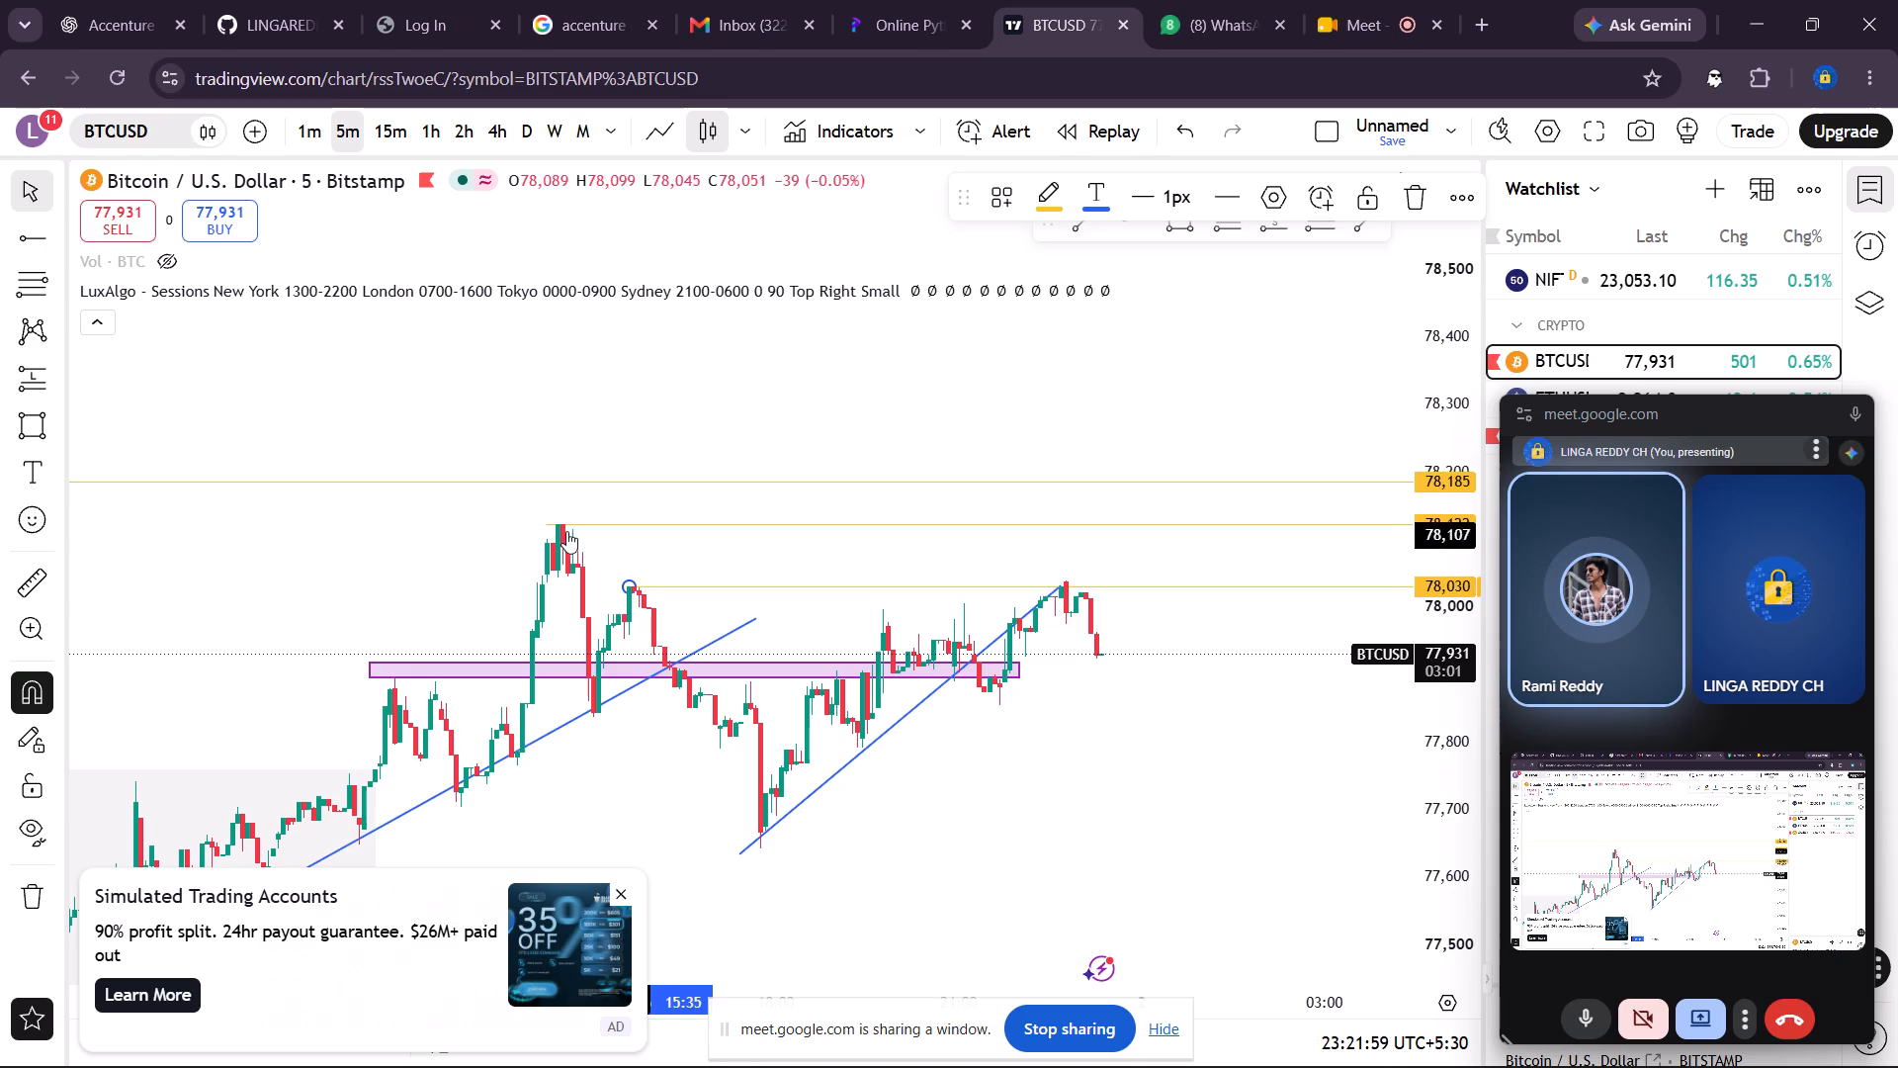
scroll(561, 526, "up", 3)
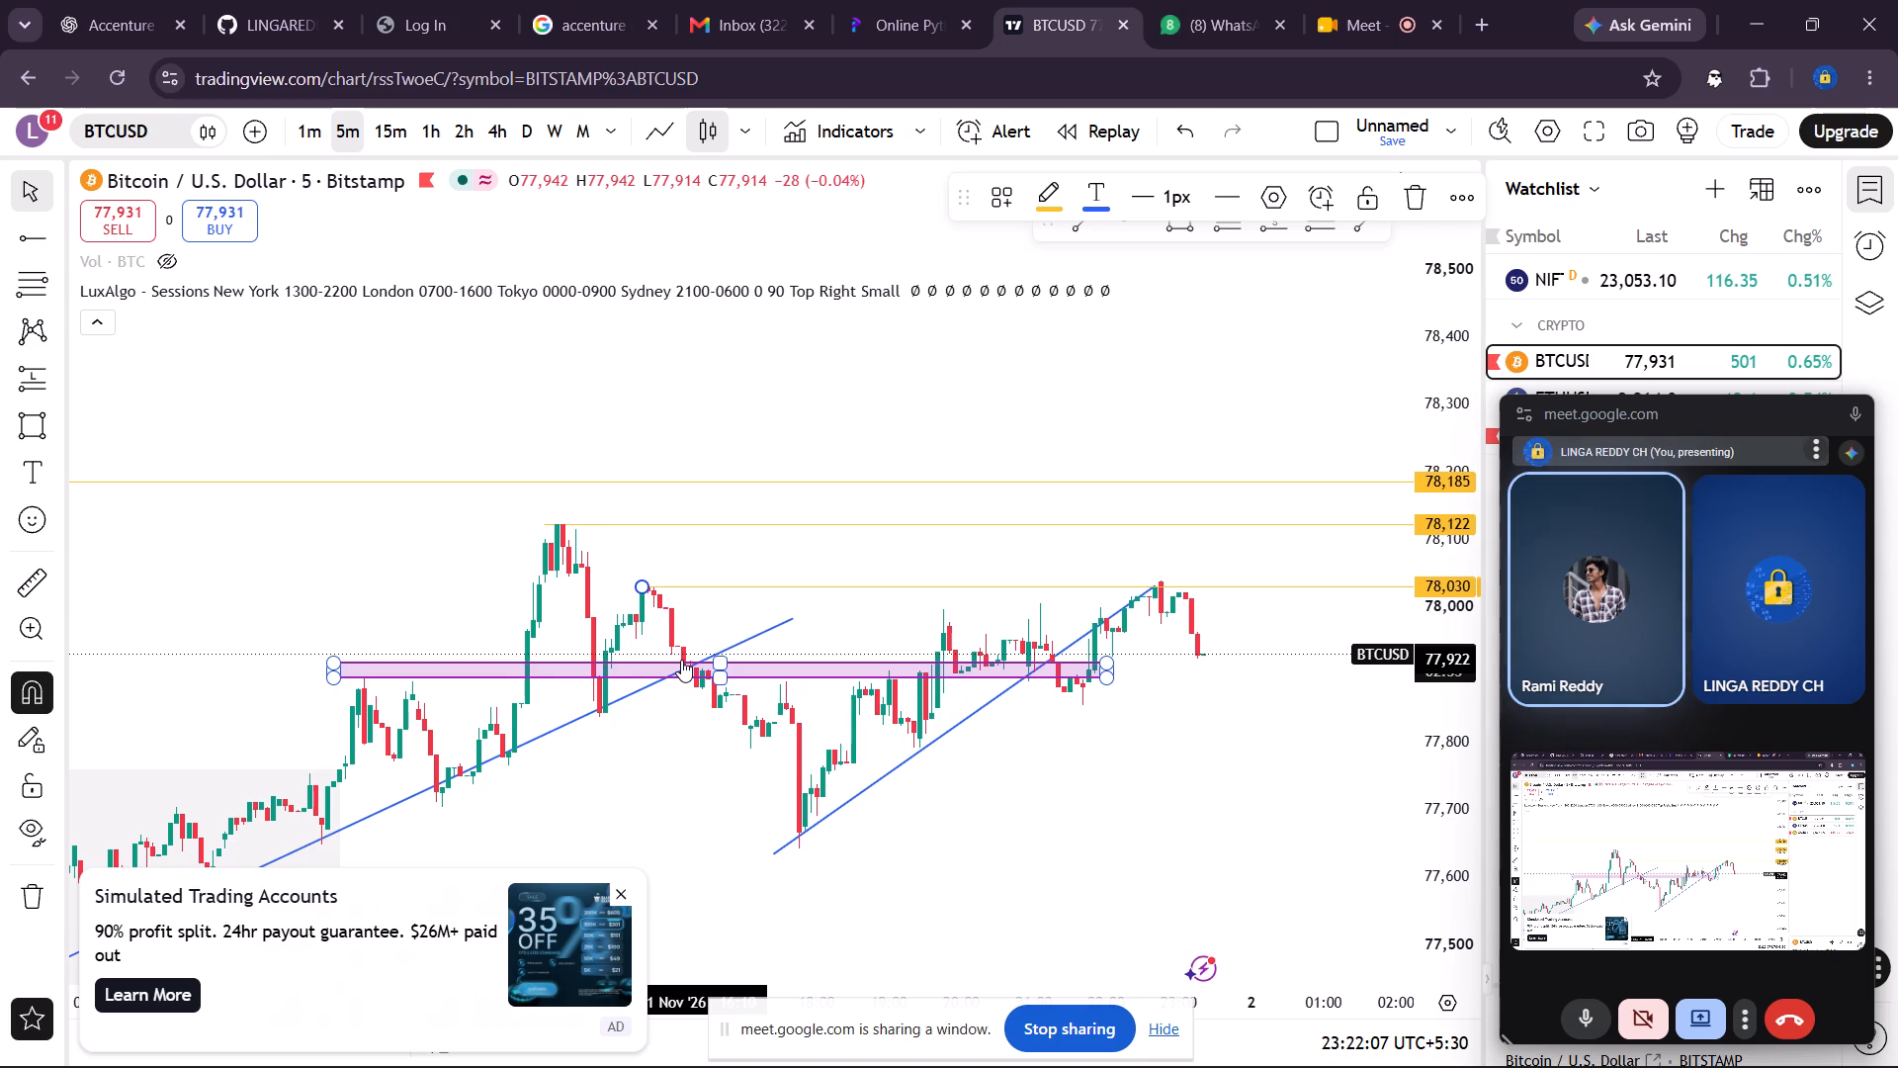
scroll(681, 660, "down", 1)
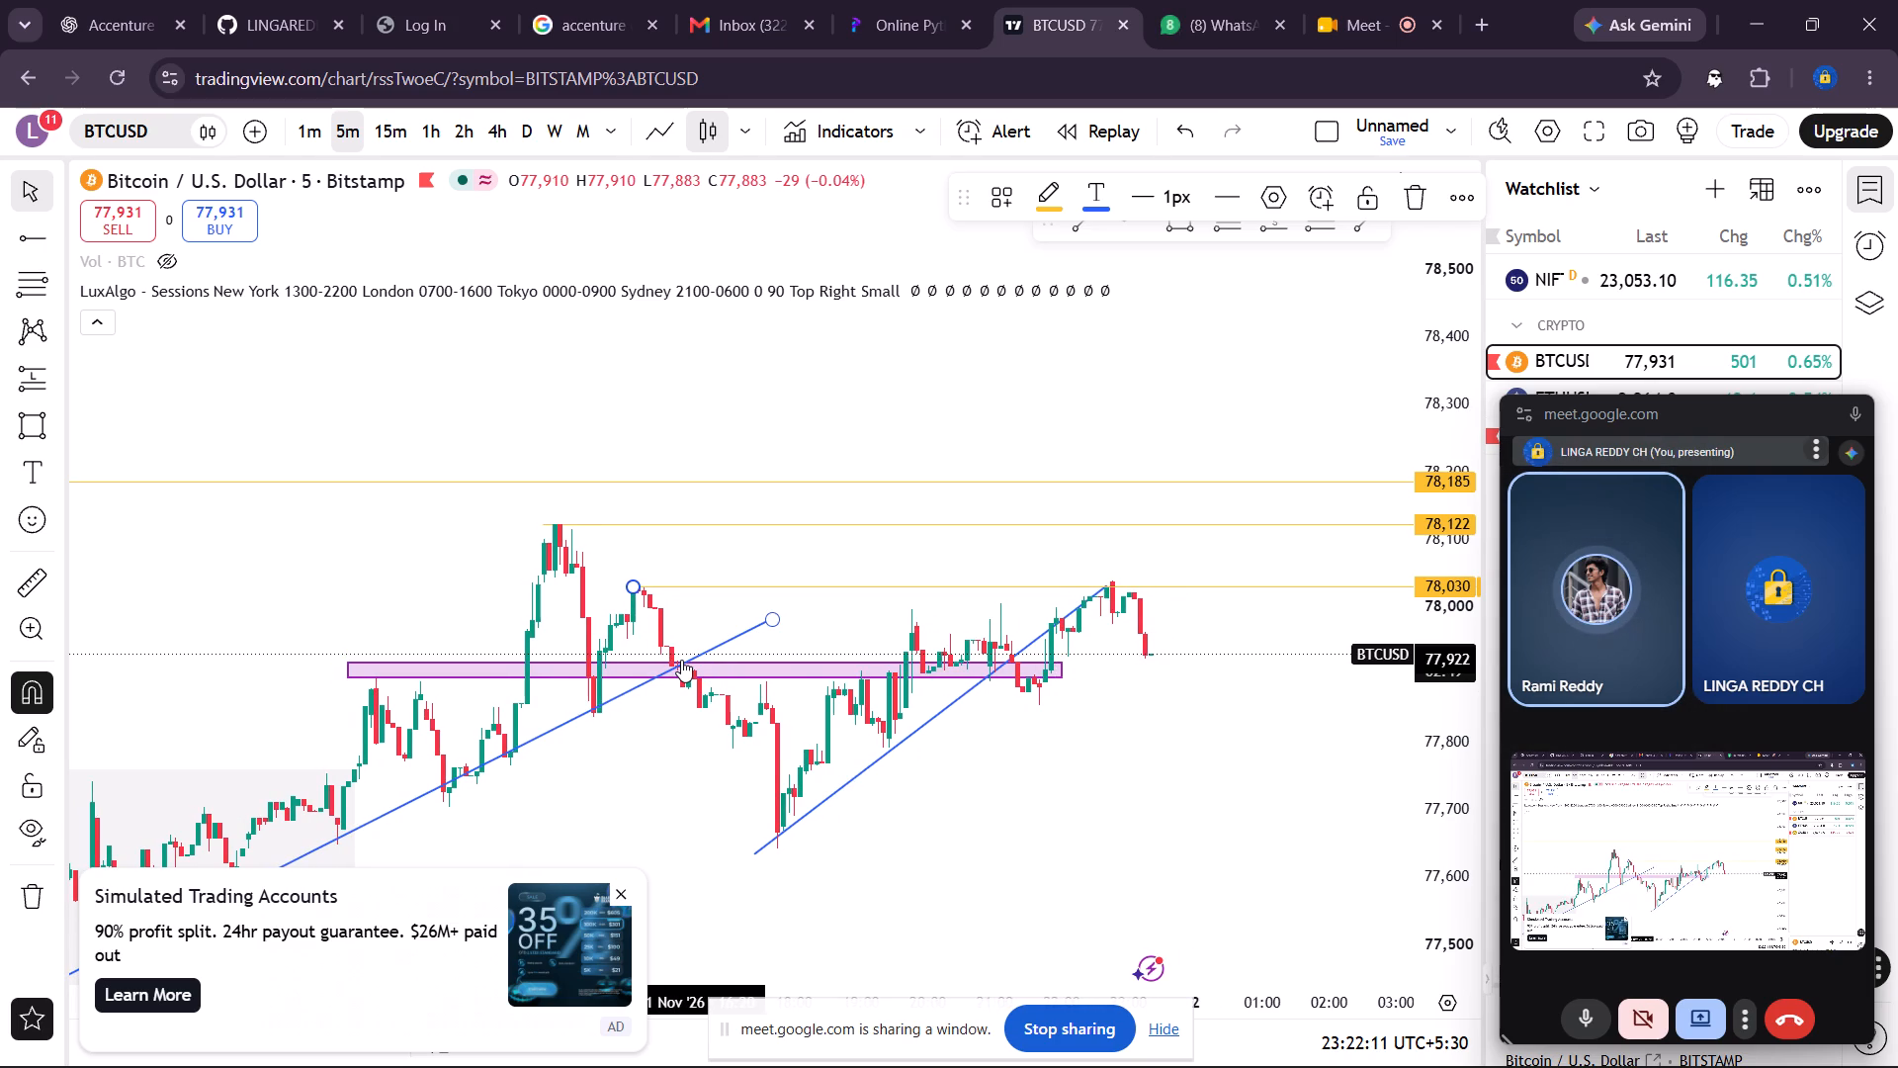
scroll(681, 660, "up", 2)
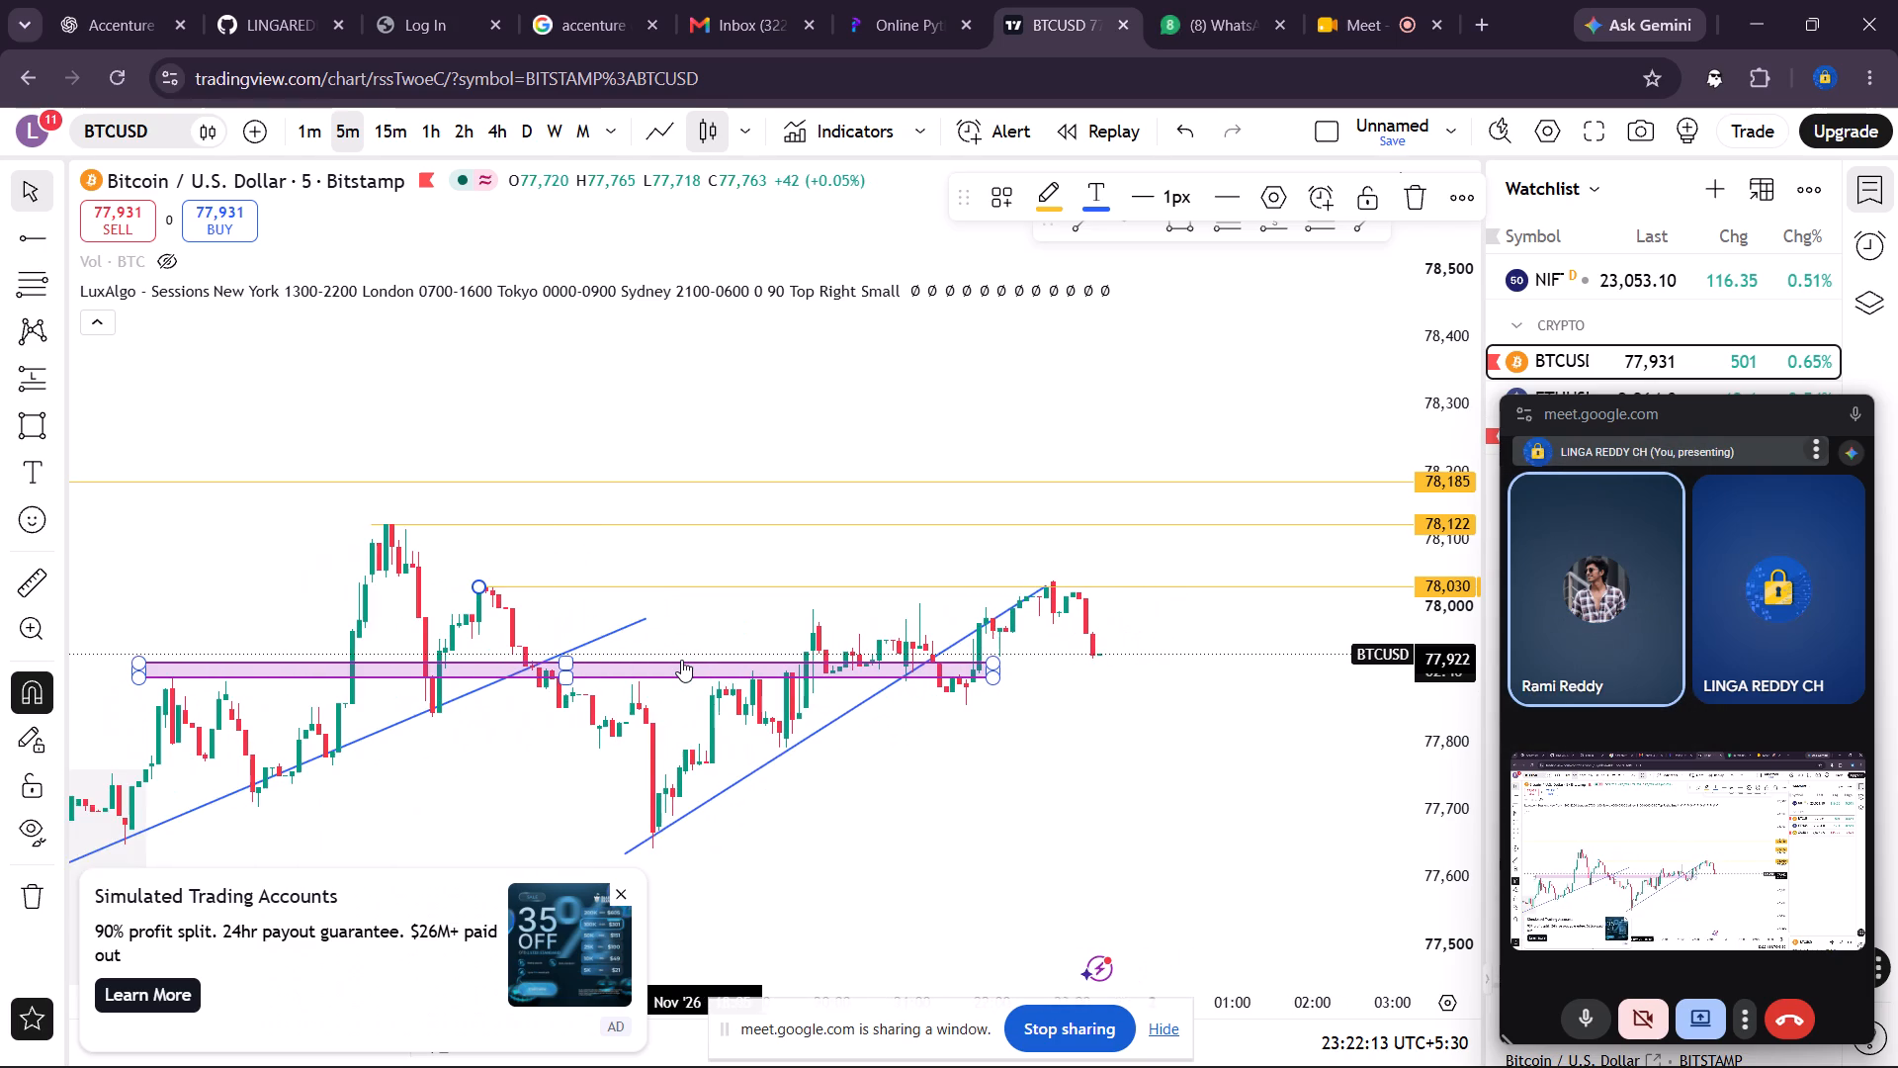
scroll(681, 660, "up", 1)
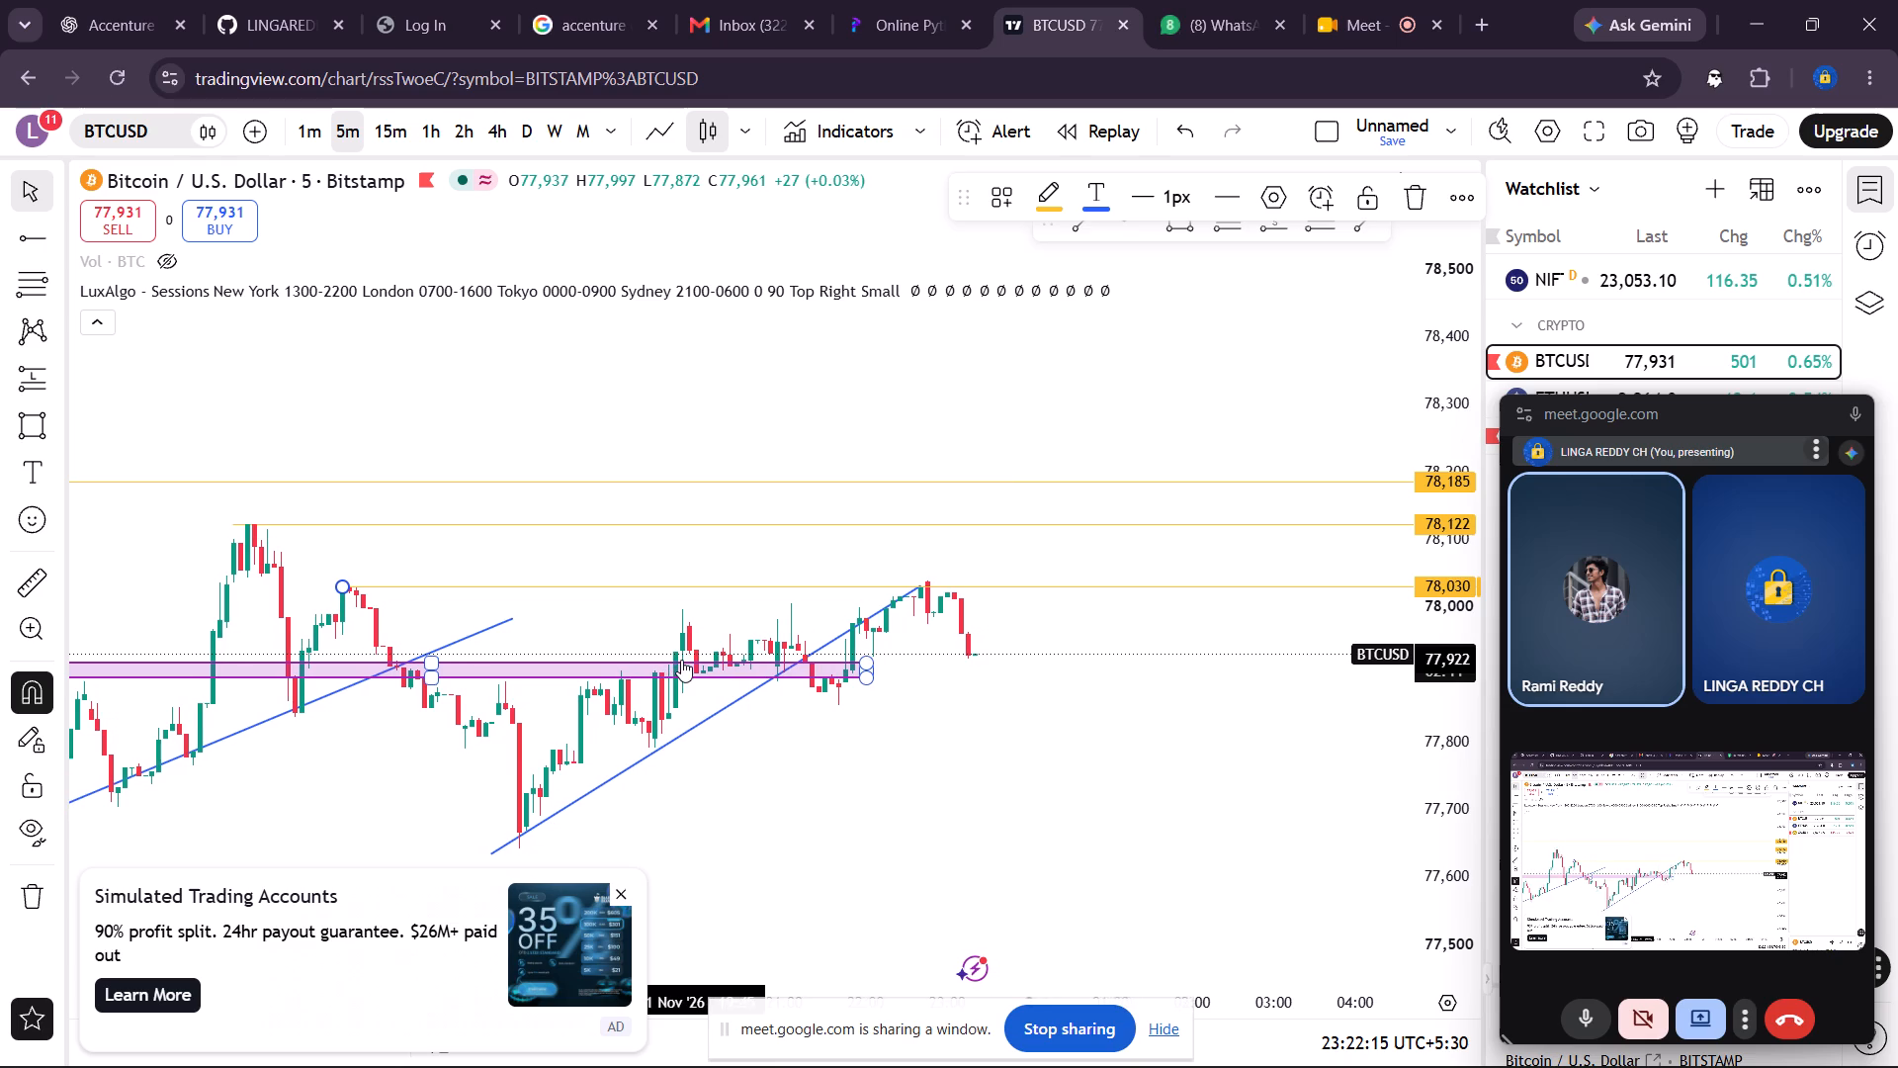
scroll(681, 660, "up", 1)
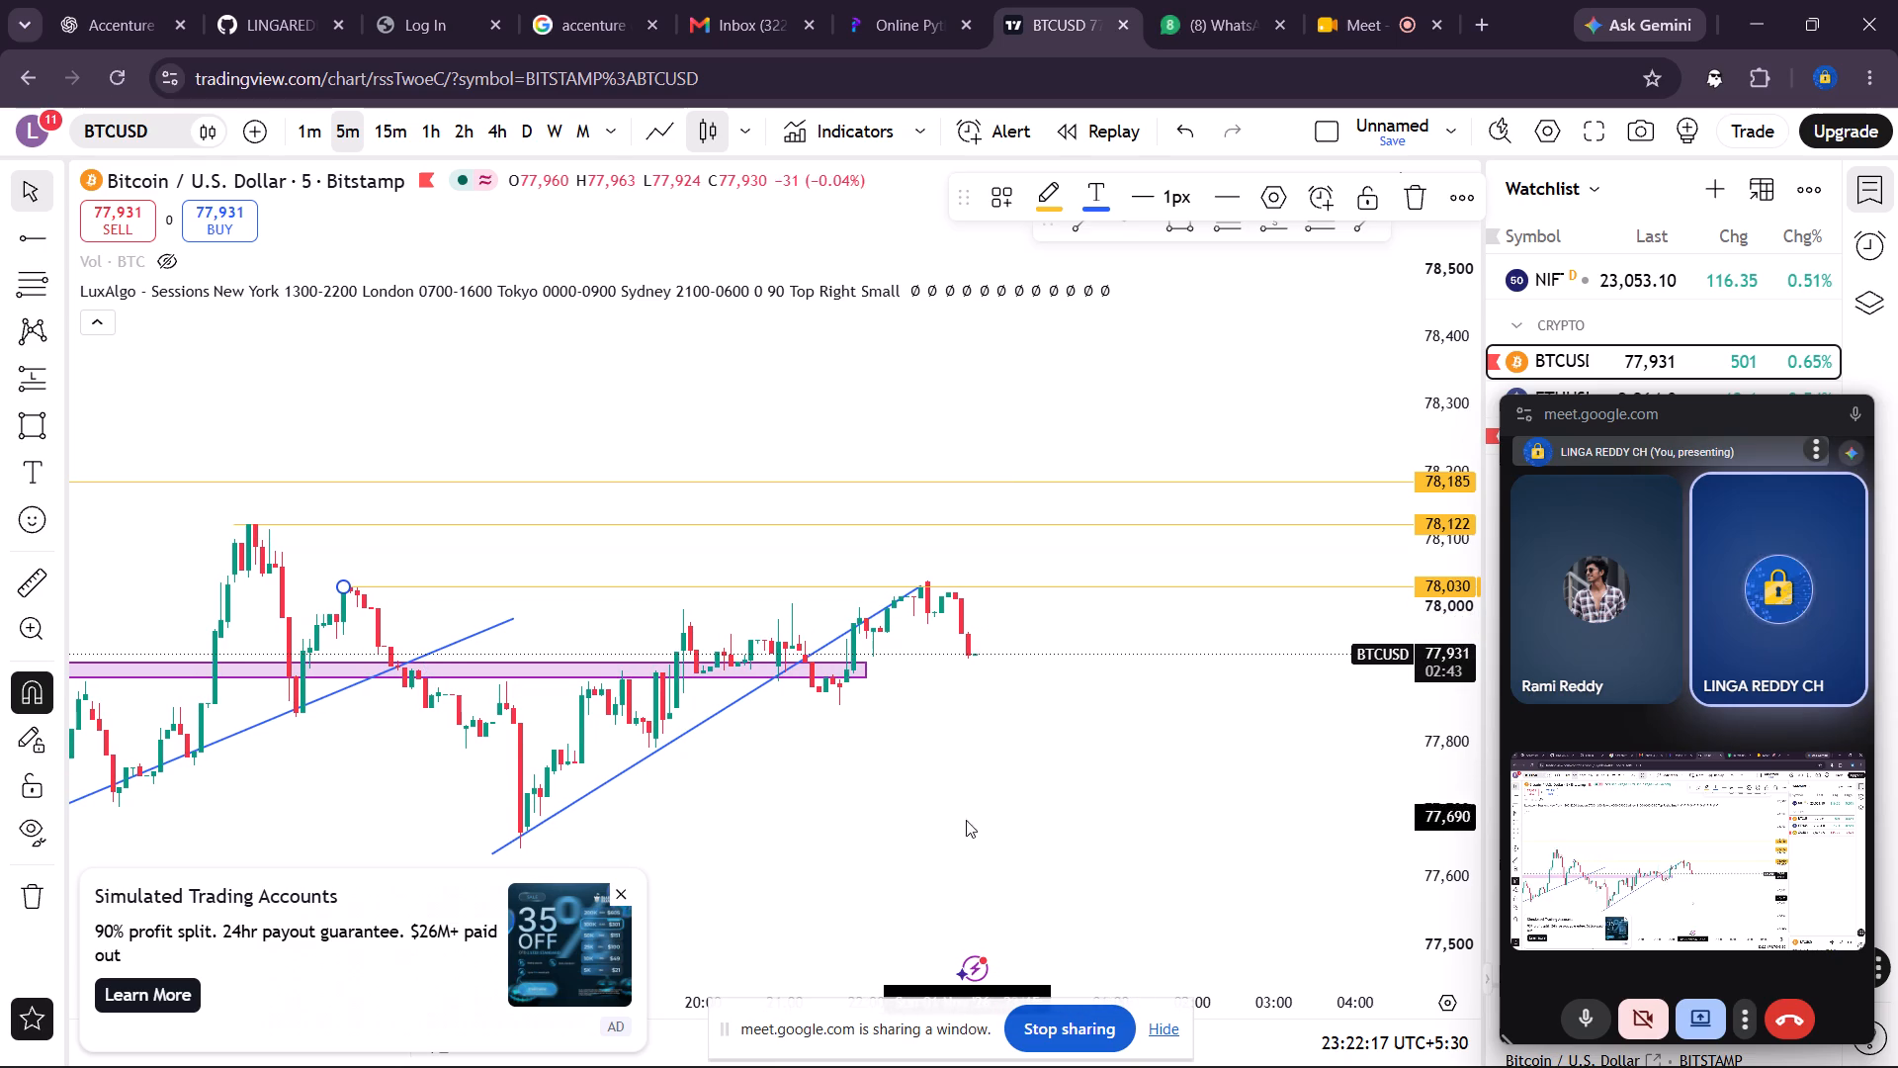
scroll(991, 795, "down", 2)
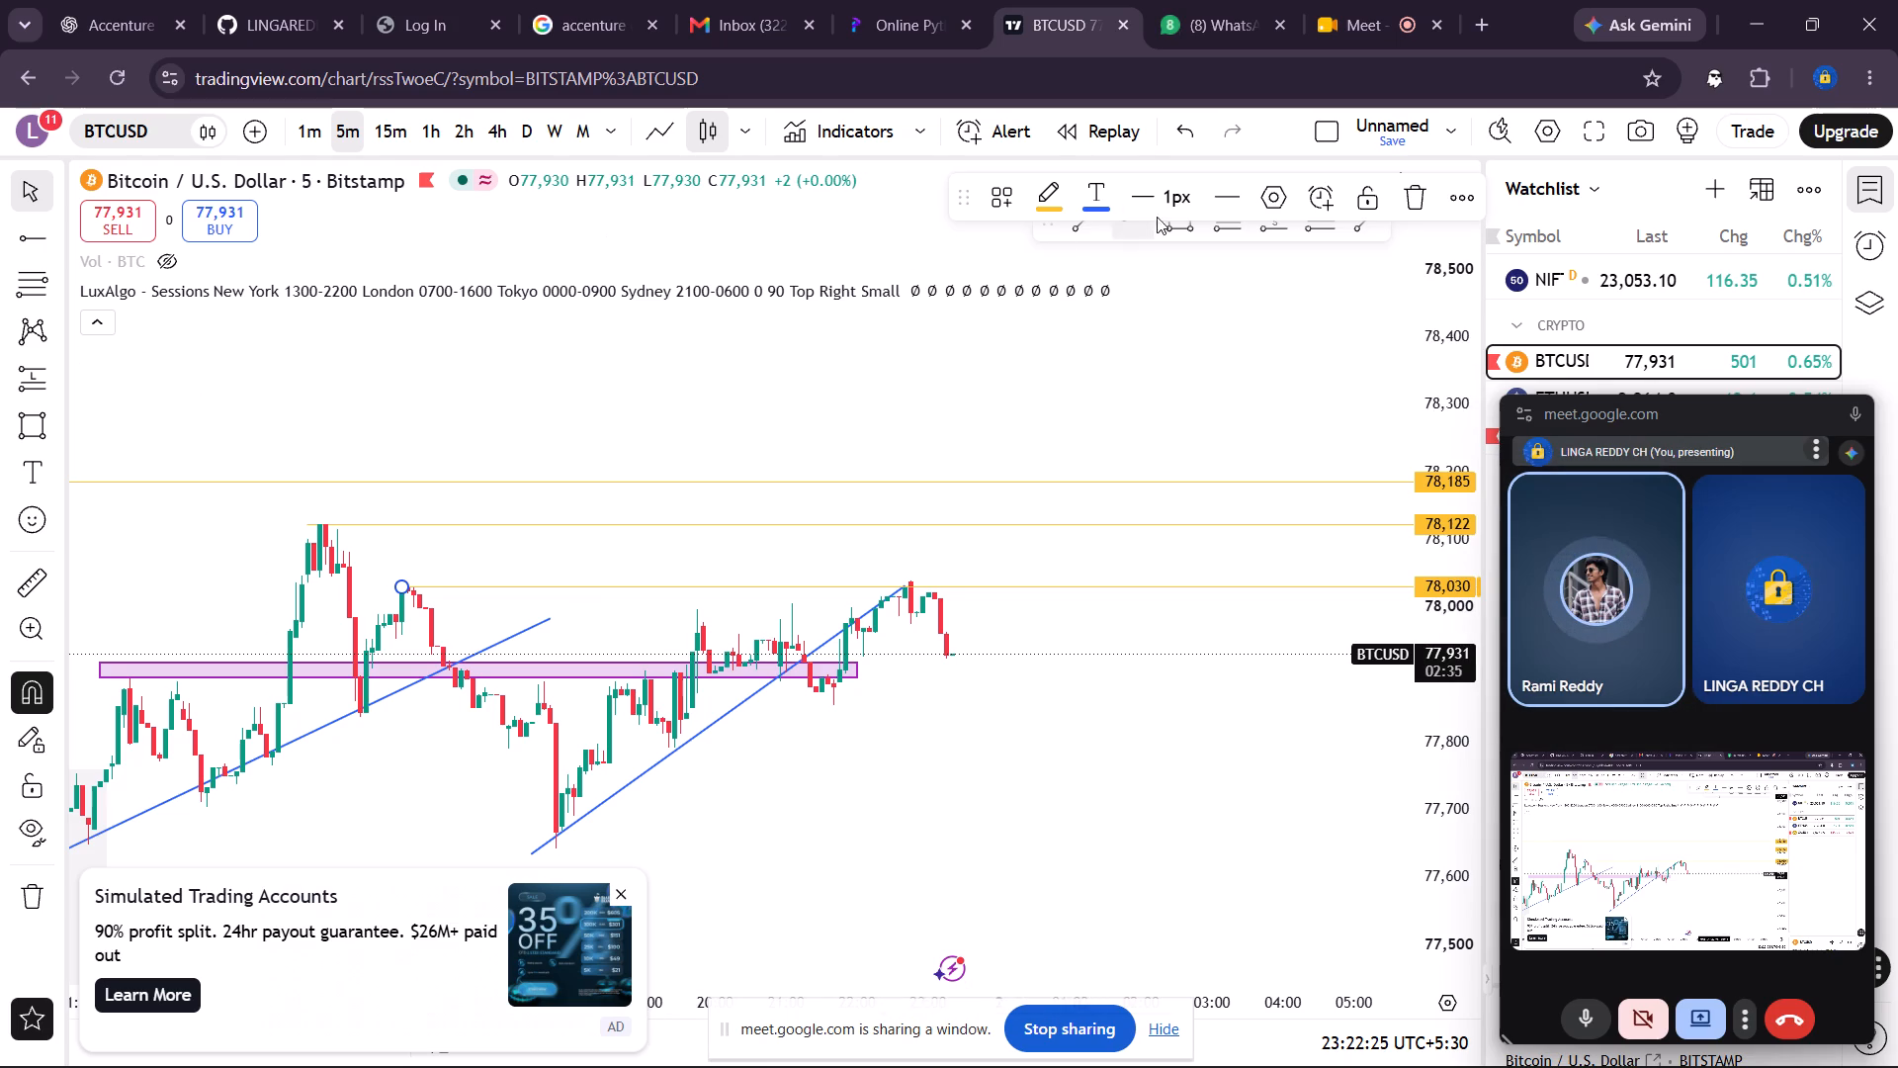
Draw a short position below the latest candle with entry about 77,870, stop about 77,966 and target about 77,657.
left_click(1090, 336)
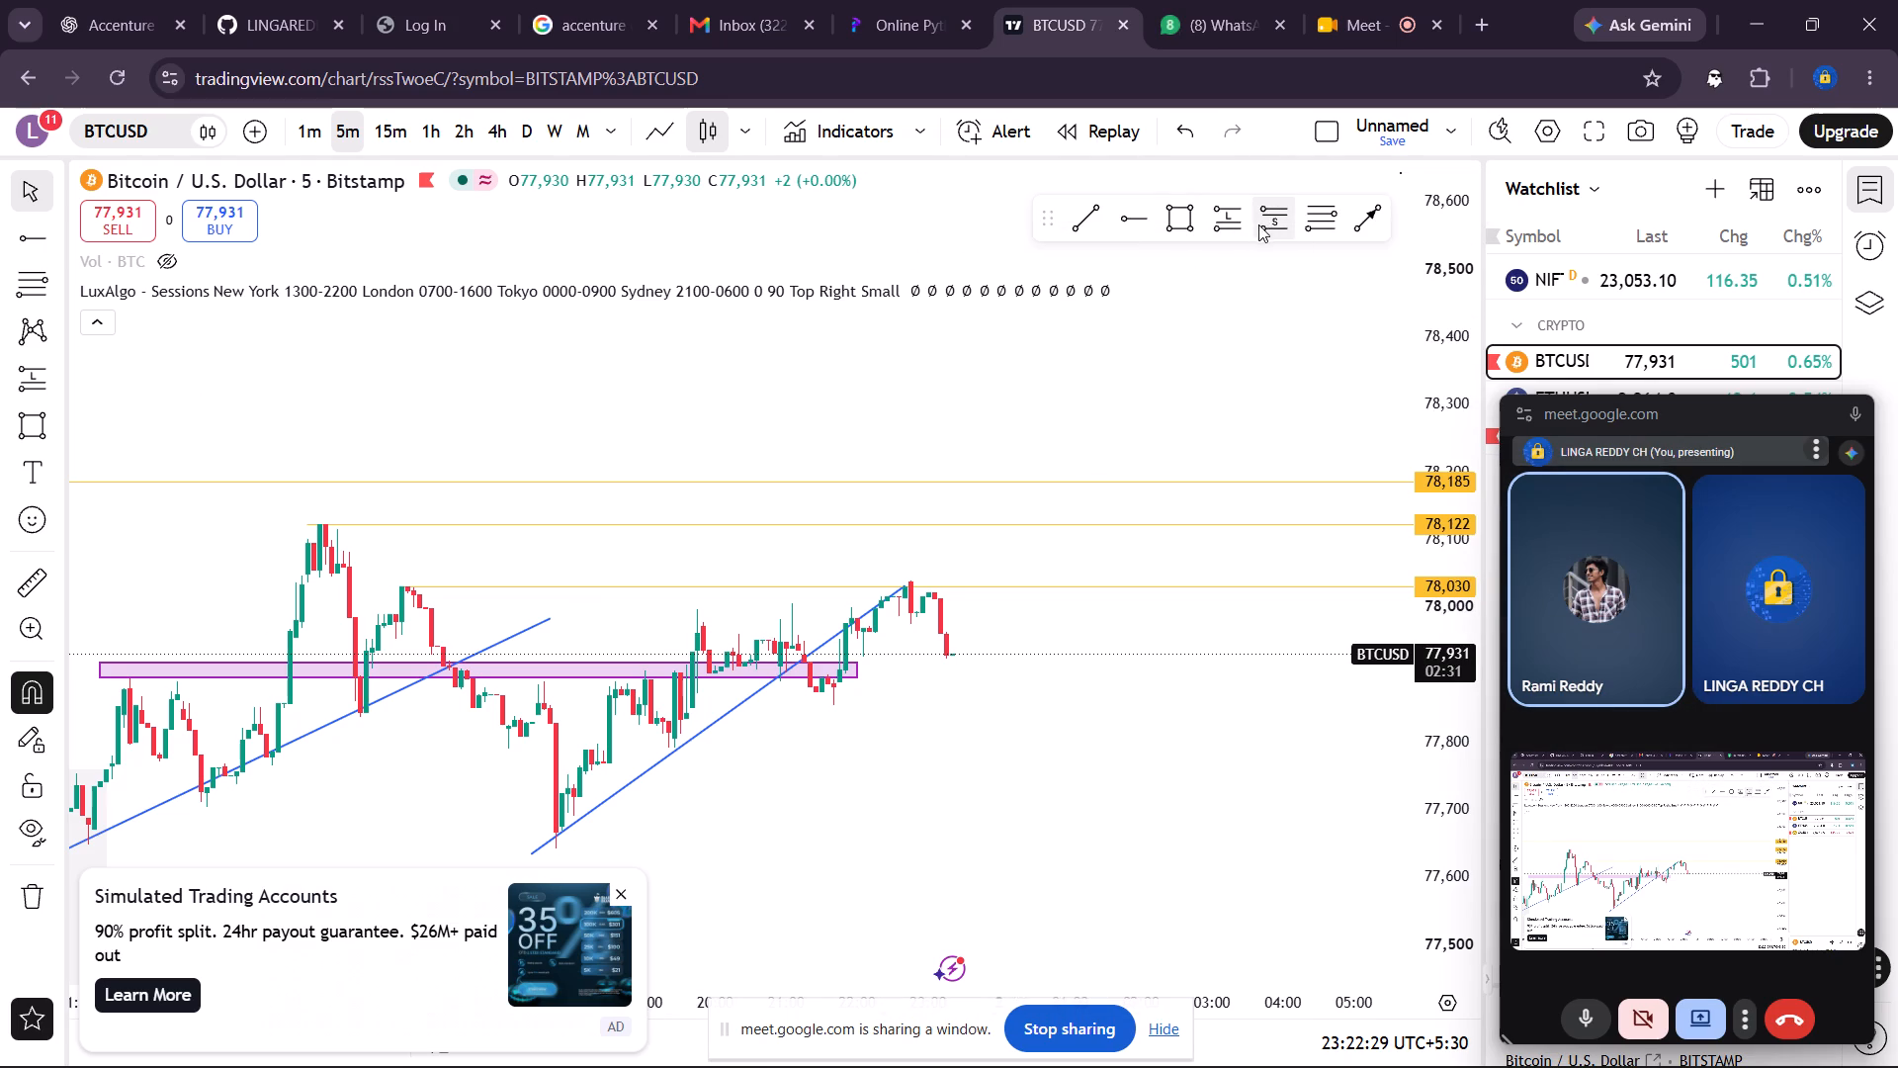
left_click(1264, 227)
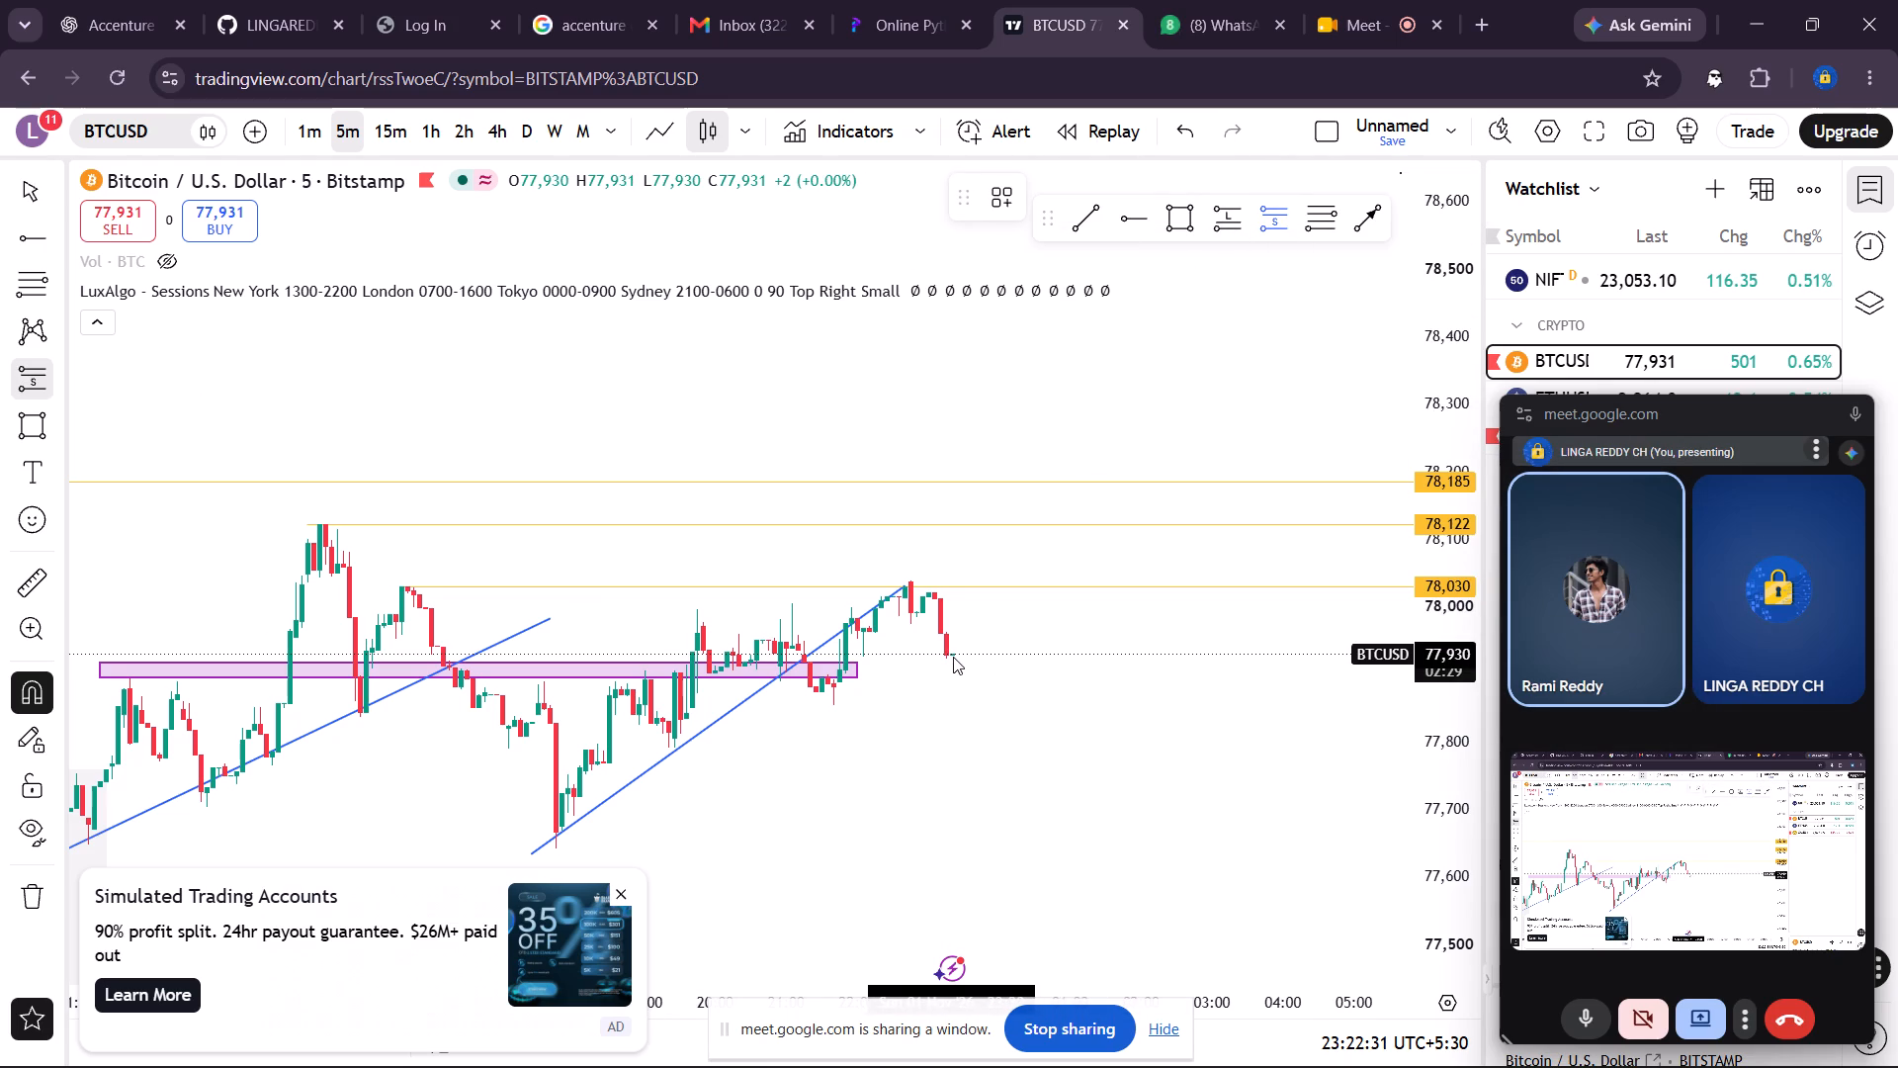
left_click(954, 672)
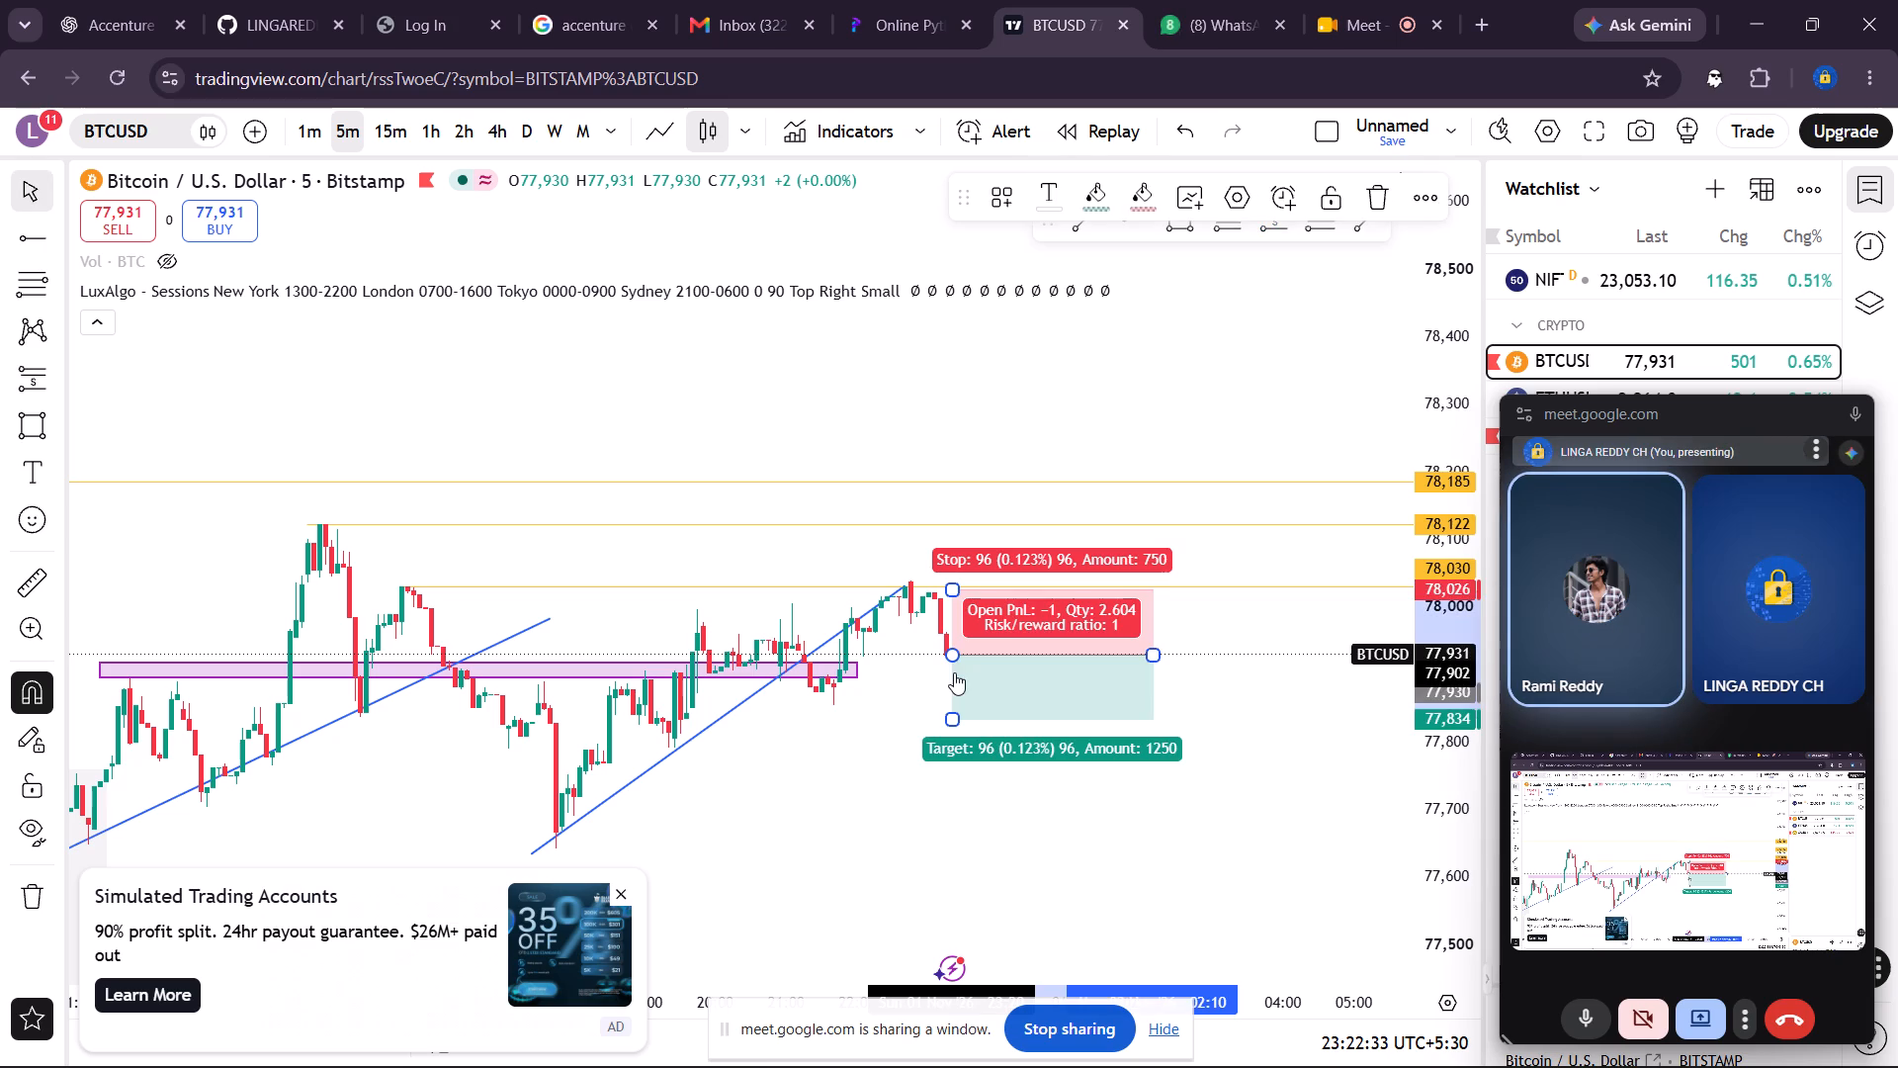
left_click_drag(965, 650, 958, 690)
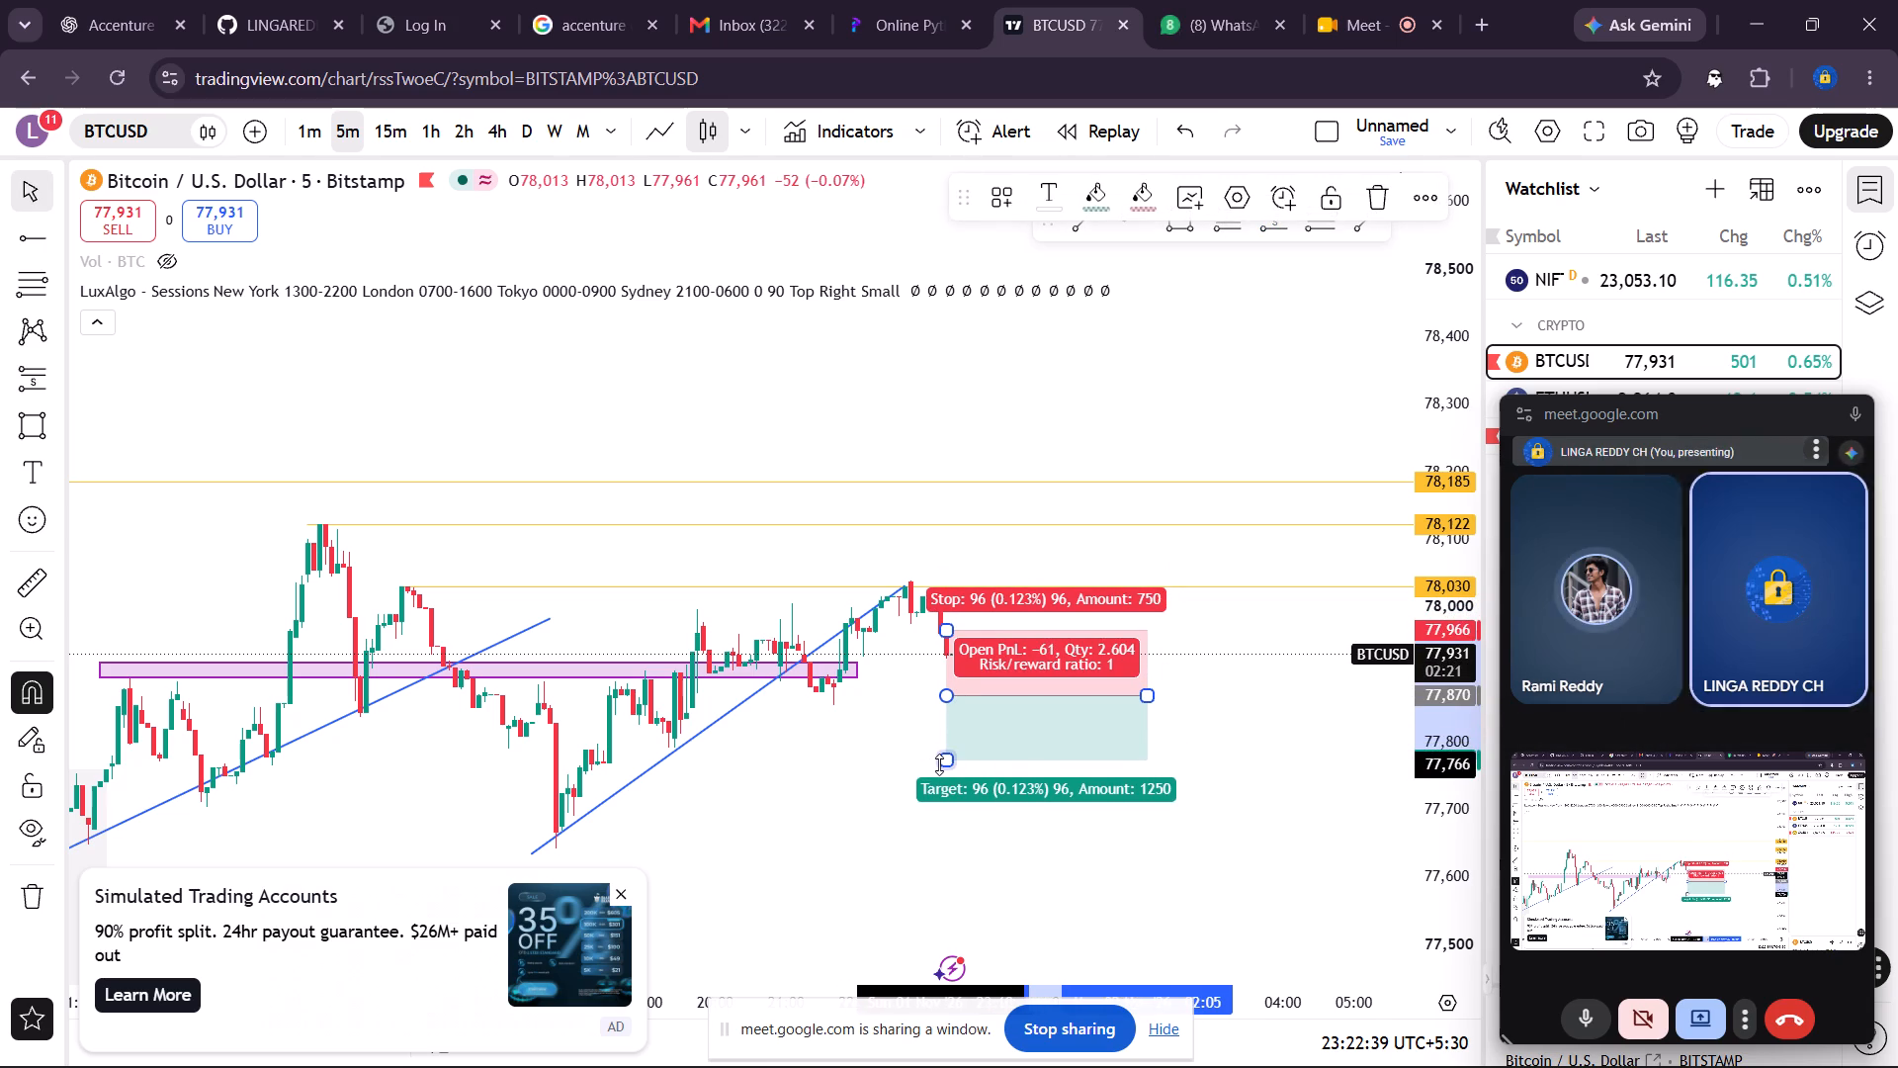
left_click_drag(939, 764, 938, 839)
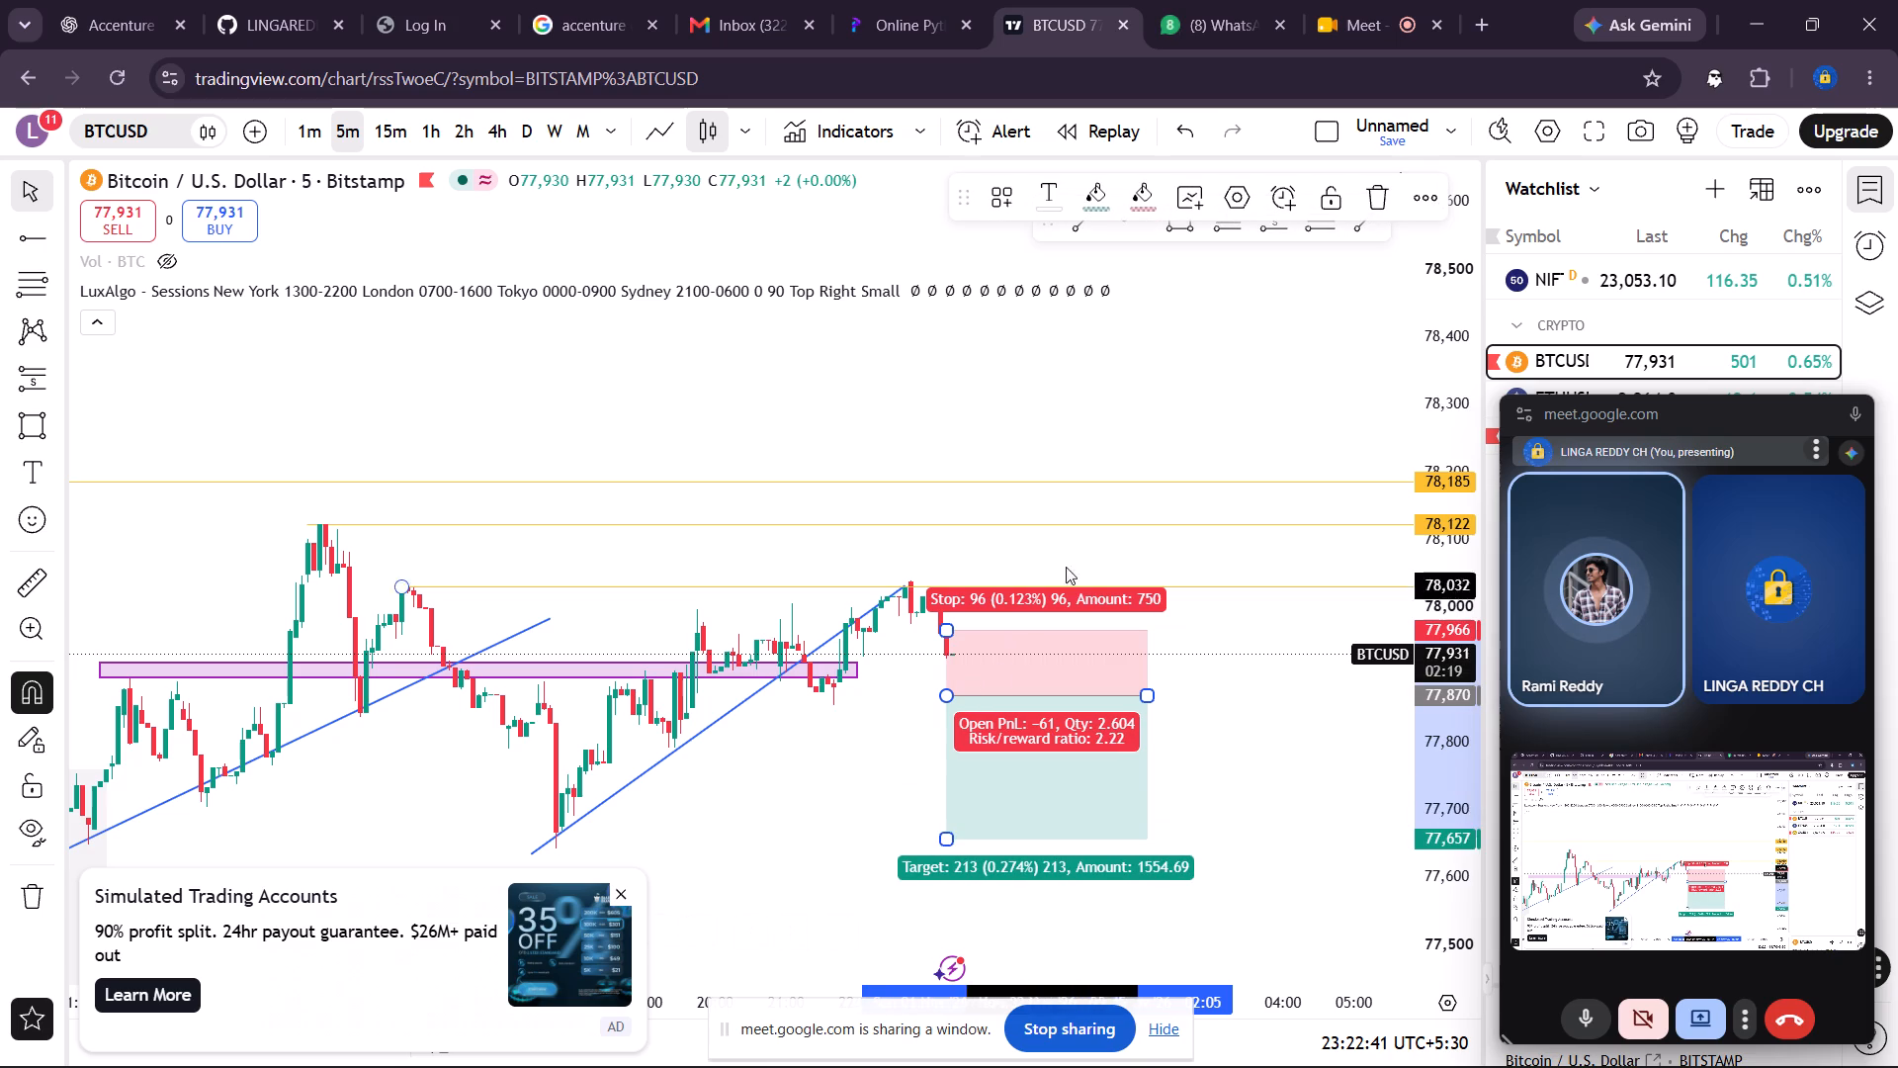
left_click(1206, 645)
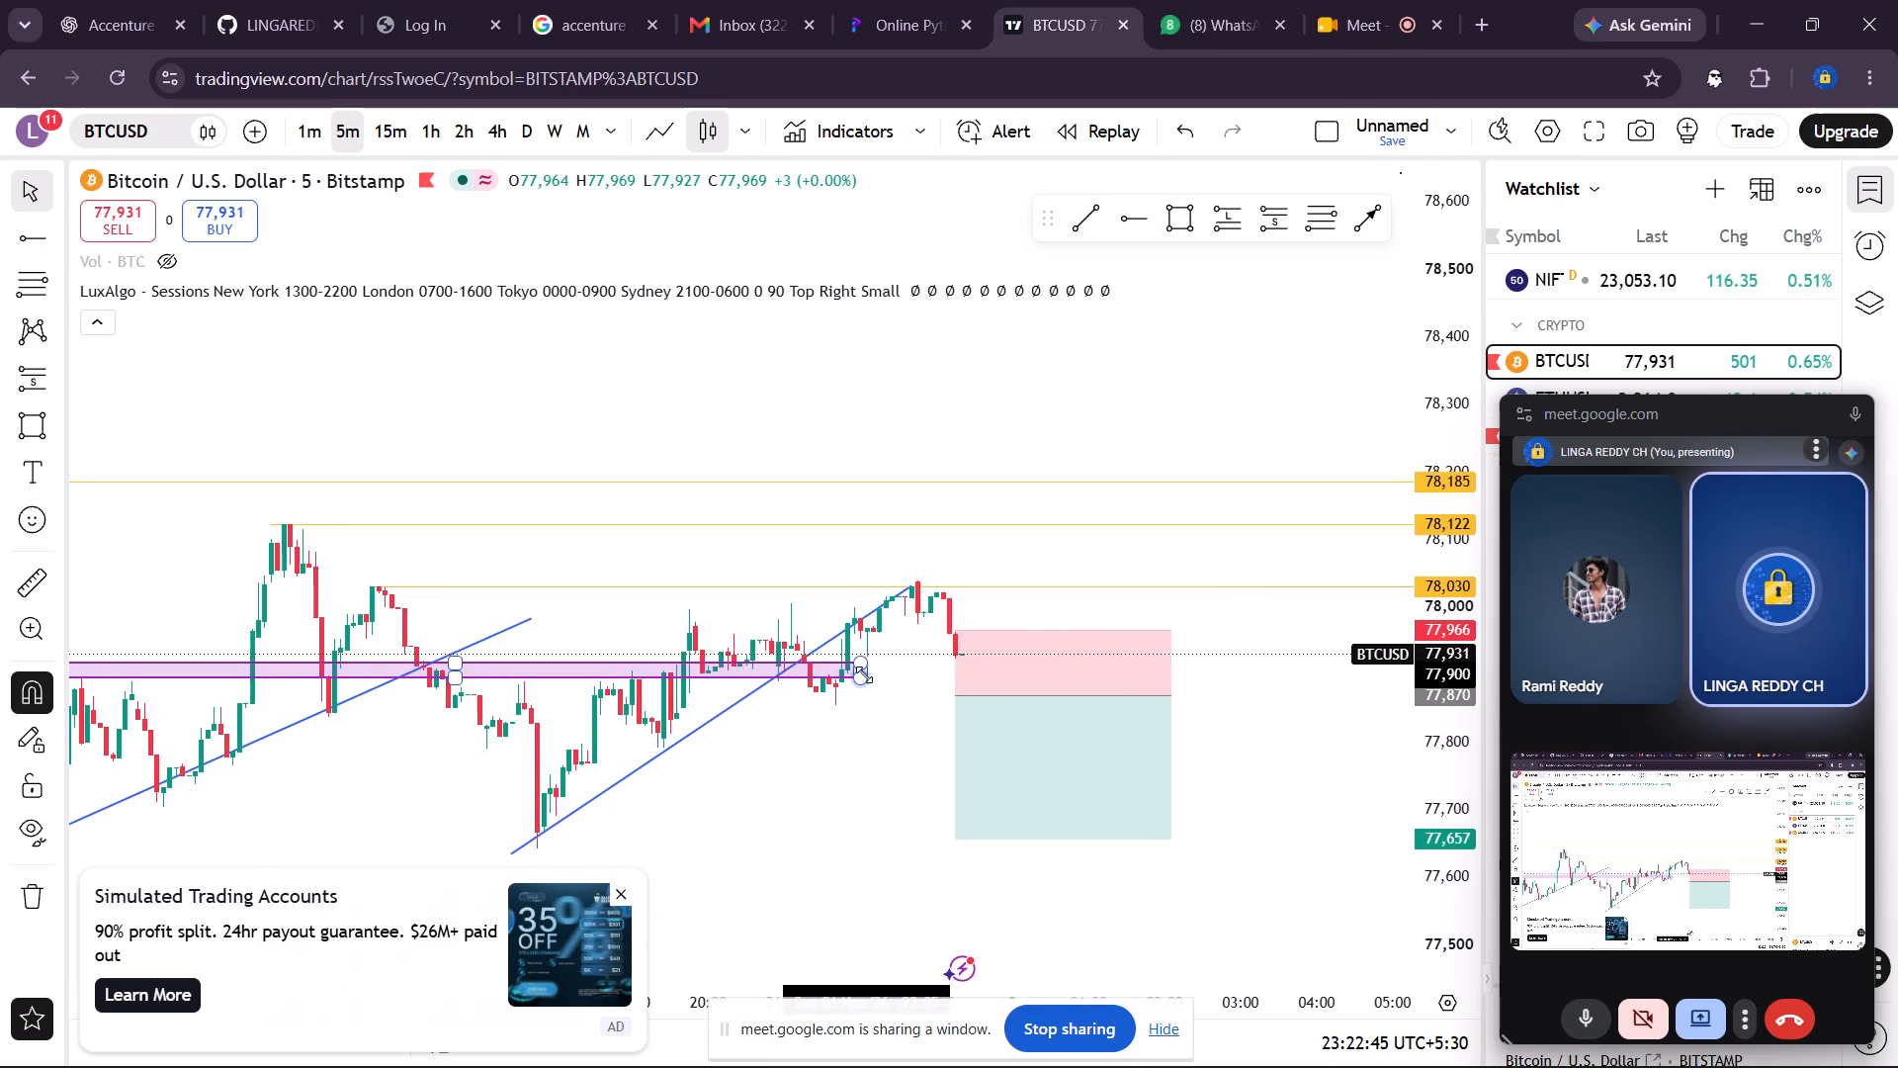
Extend the purple zone past the latest candle and reshape it to span about 77,880 to 77,895.
left_click_drag(864, 674, 984, 695)
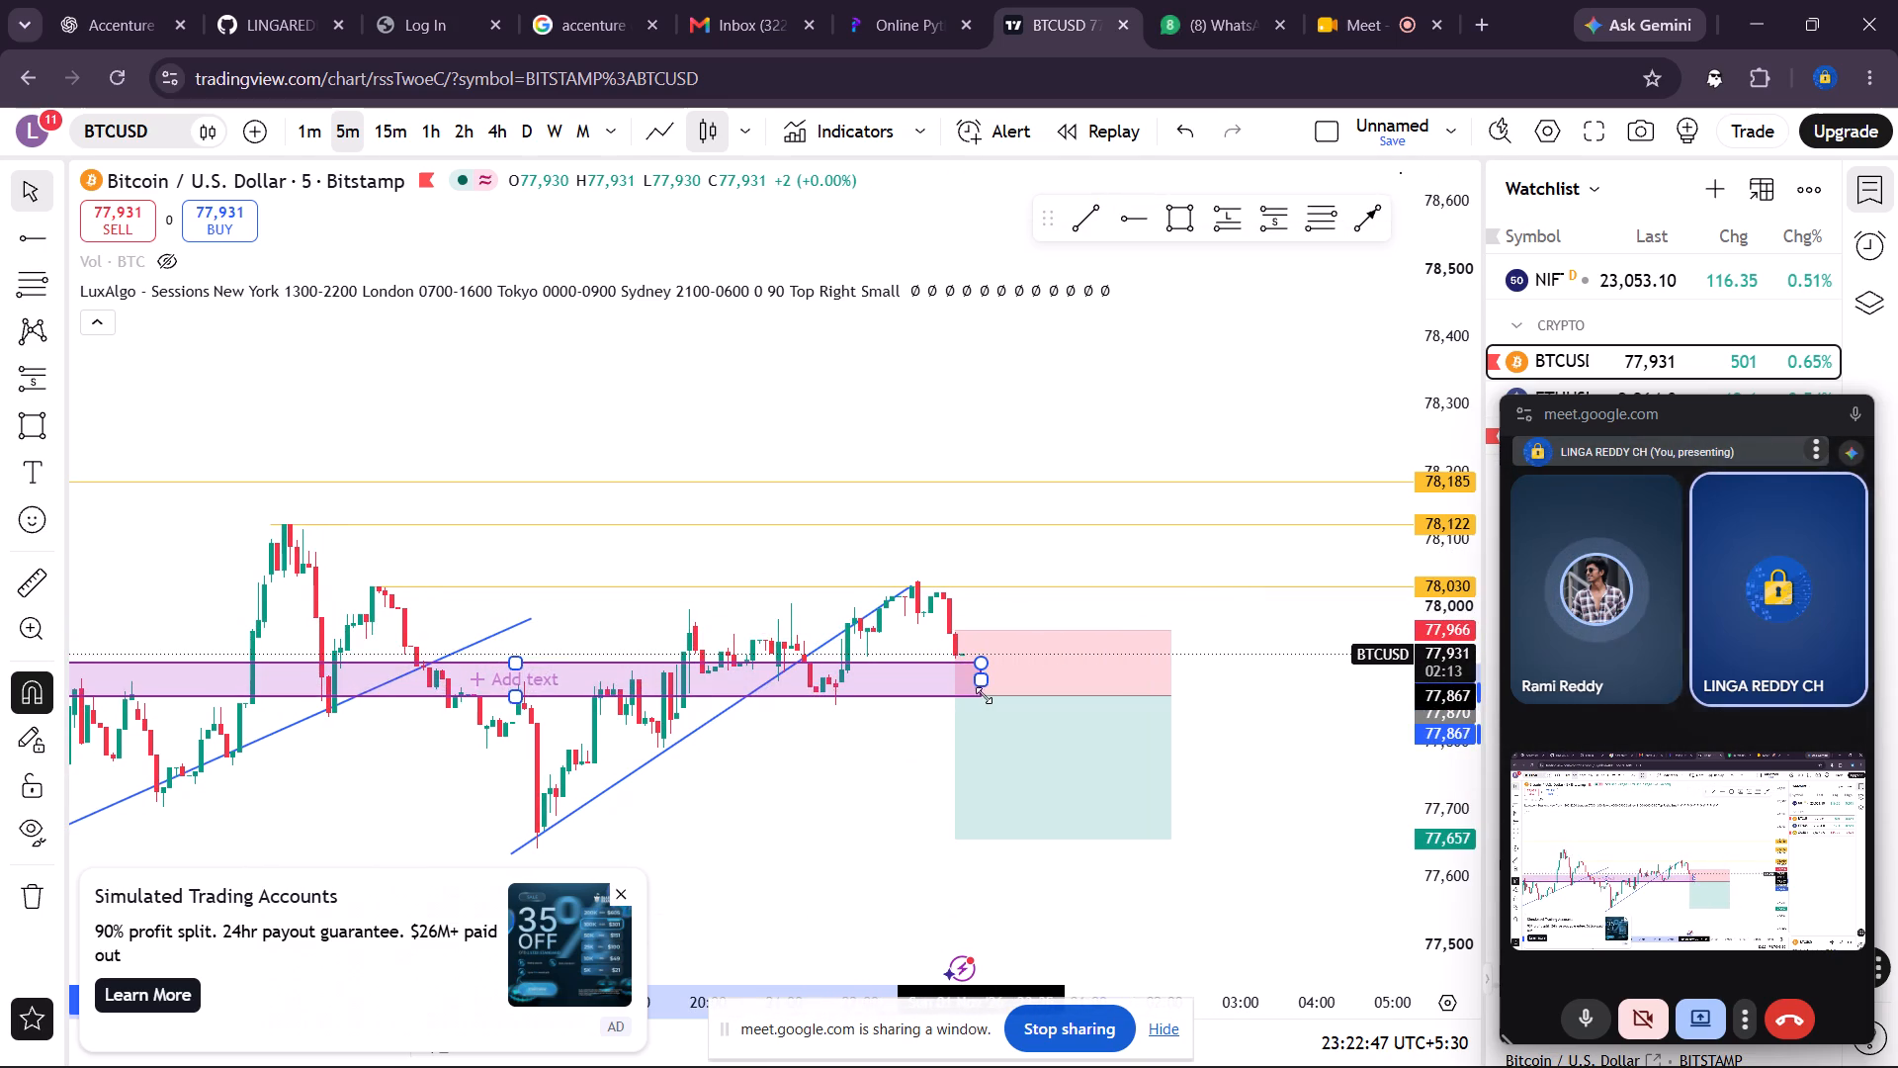
left_click_drag(984, 695, 994, 688)
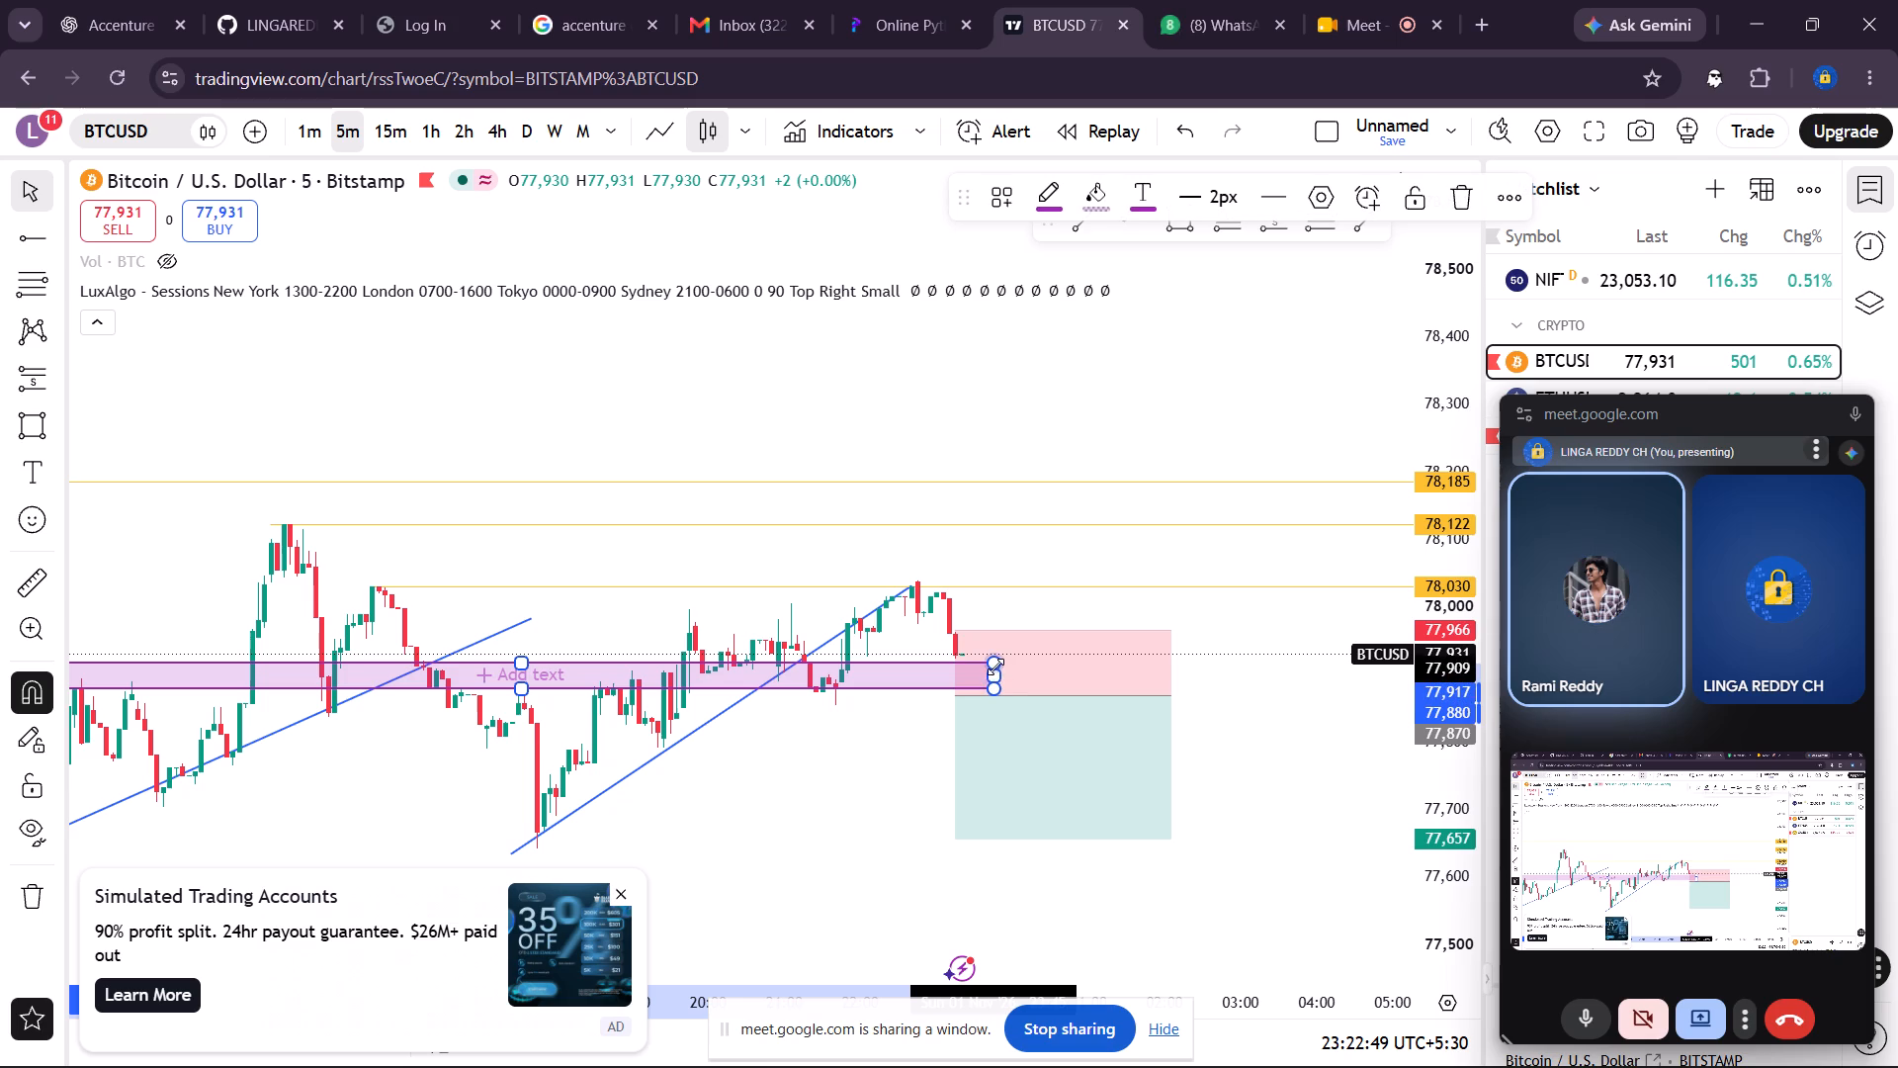
left_click_drag(992, 667, 992, 677)
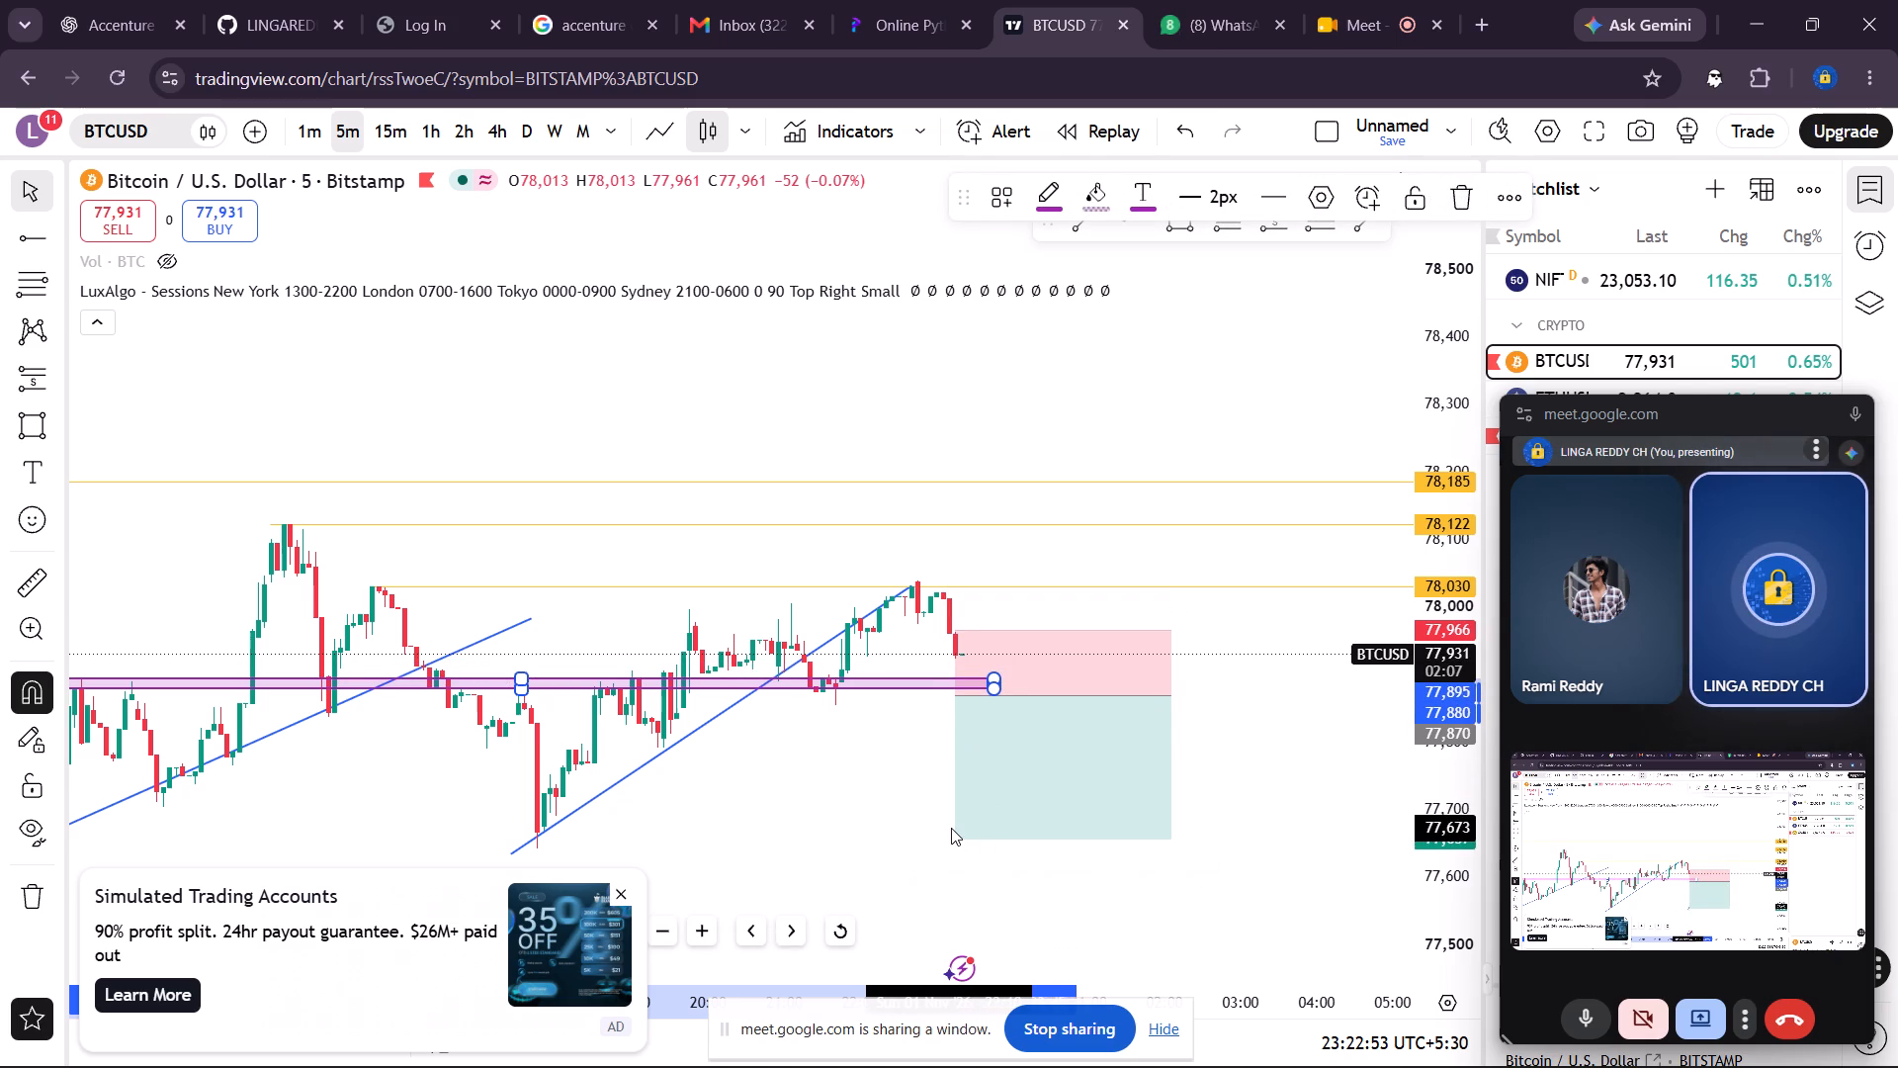
Move the short position up and back in time so its entry sits just under the 78,030 ray, beside the recent swing high.
left_click(1043, 655)
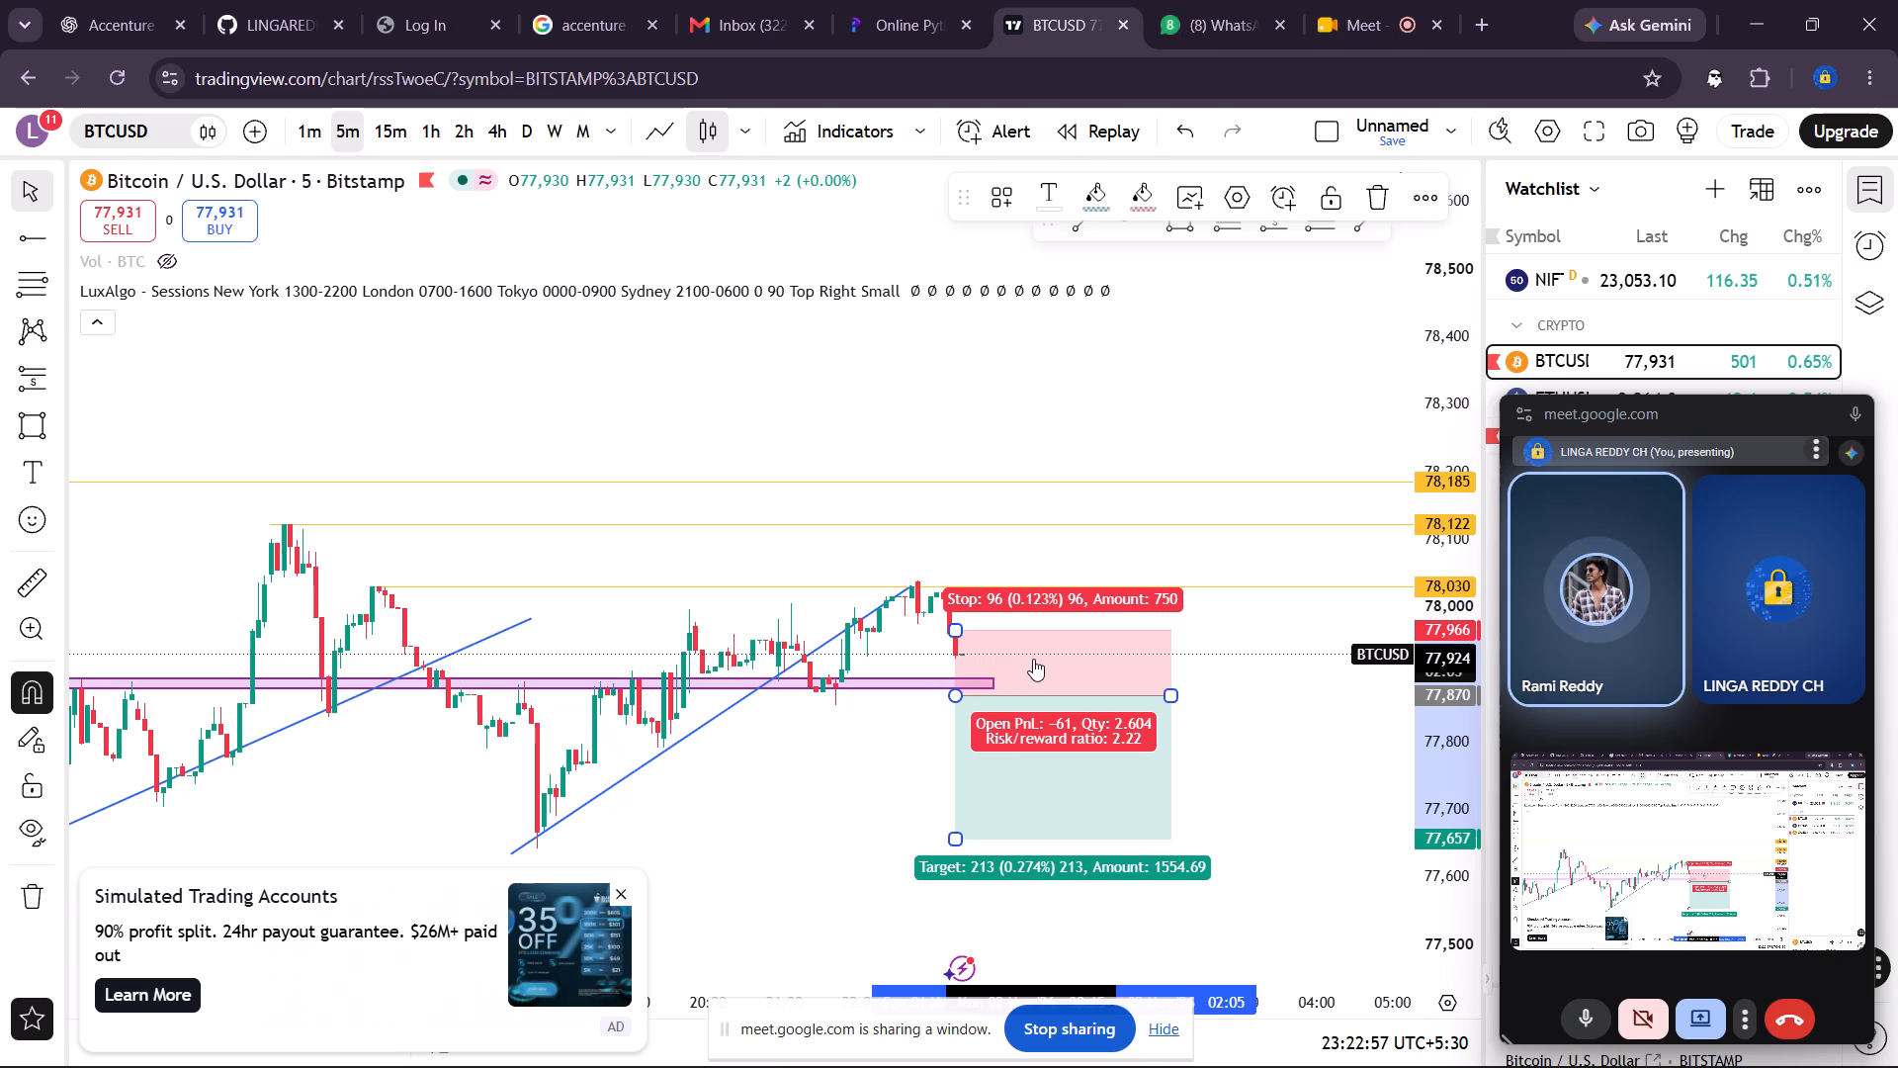
left_click(1033, 659)
left_click(1219, 498)
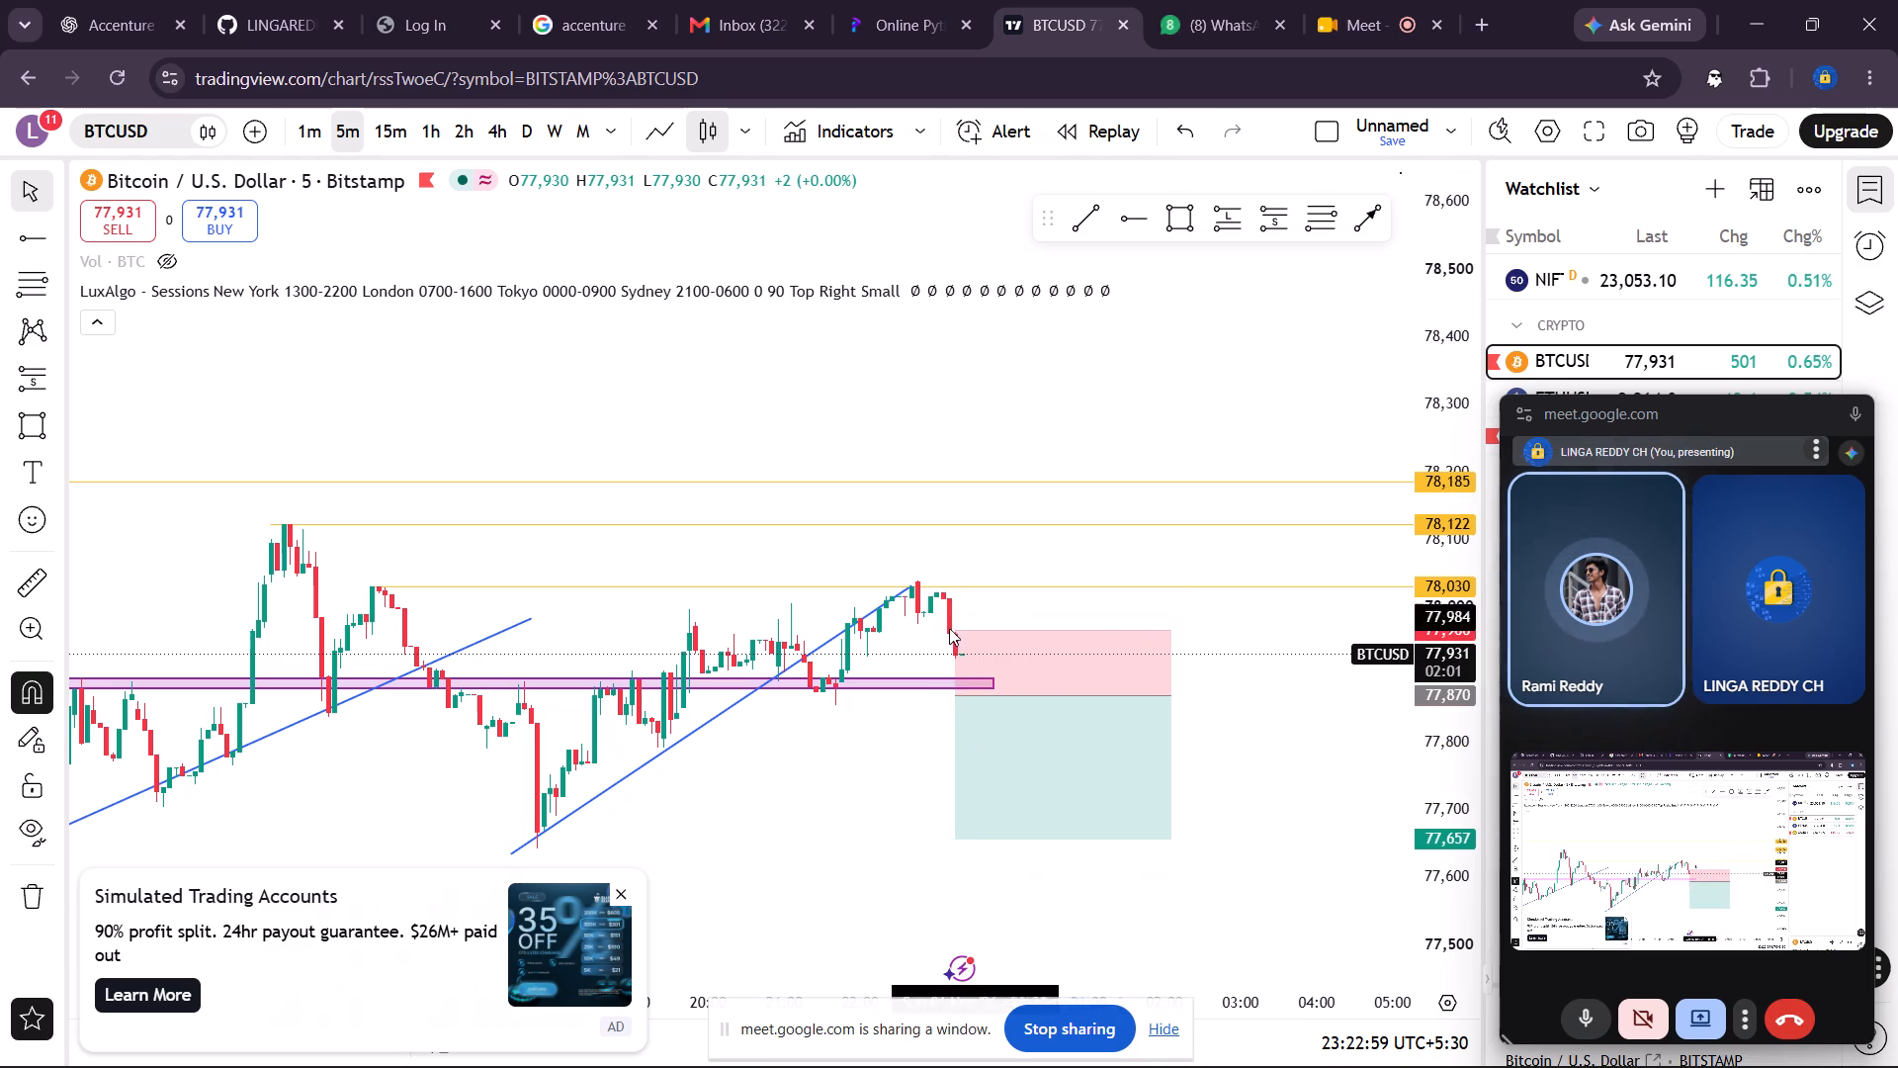
scroll(906, 640, "left", 2)
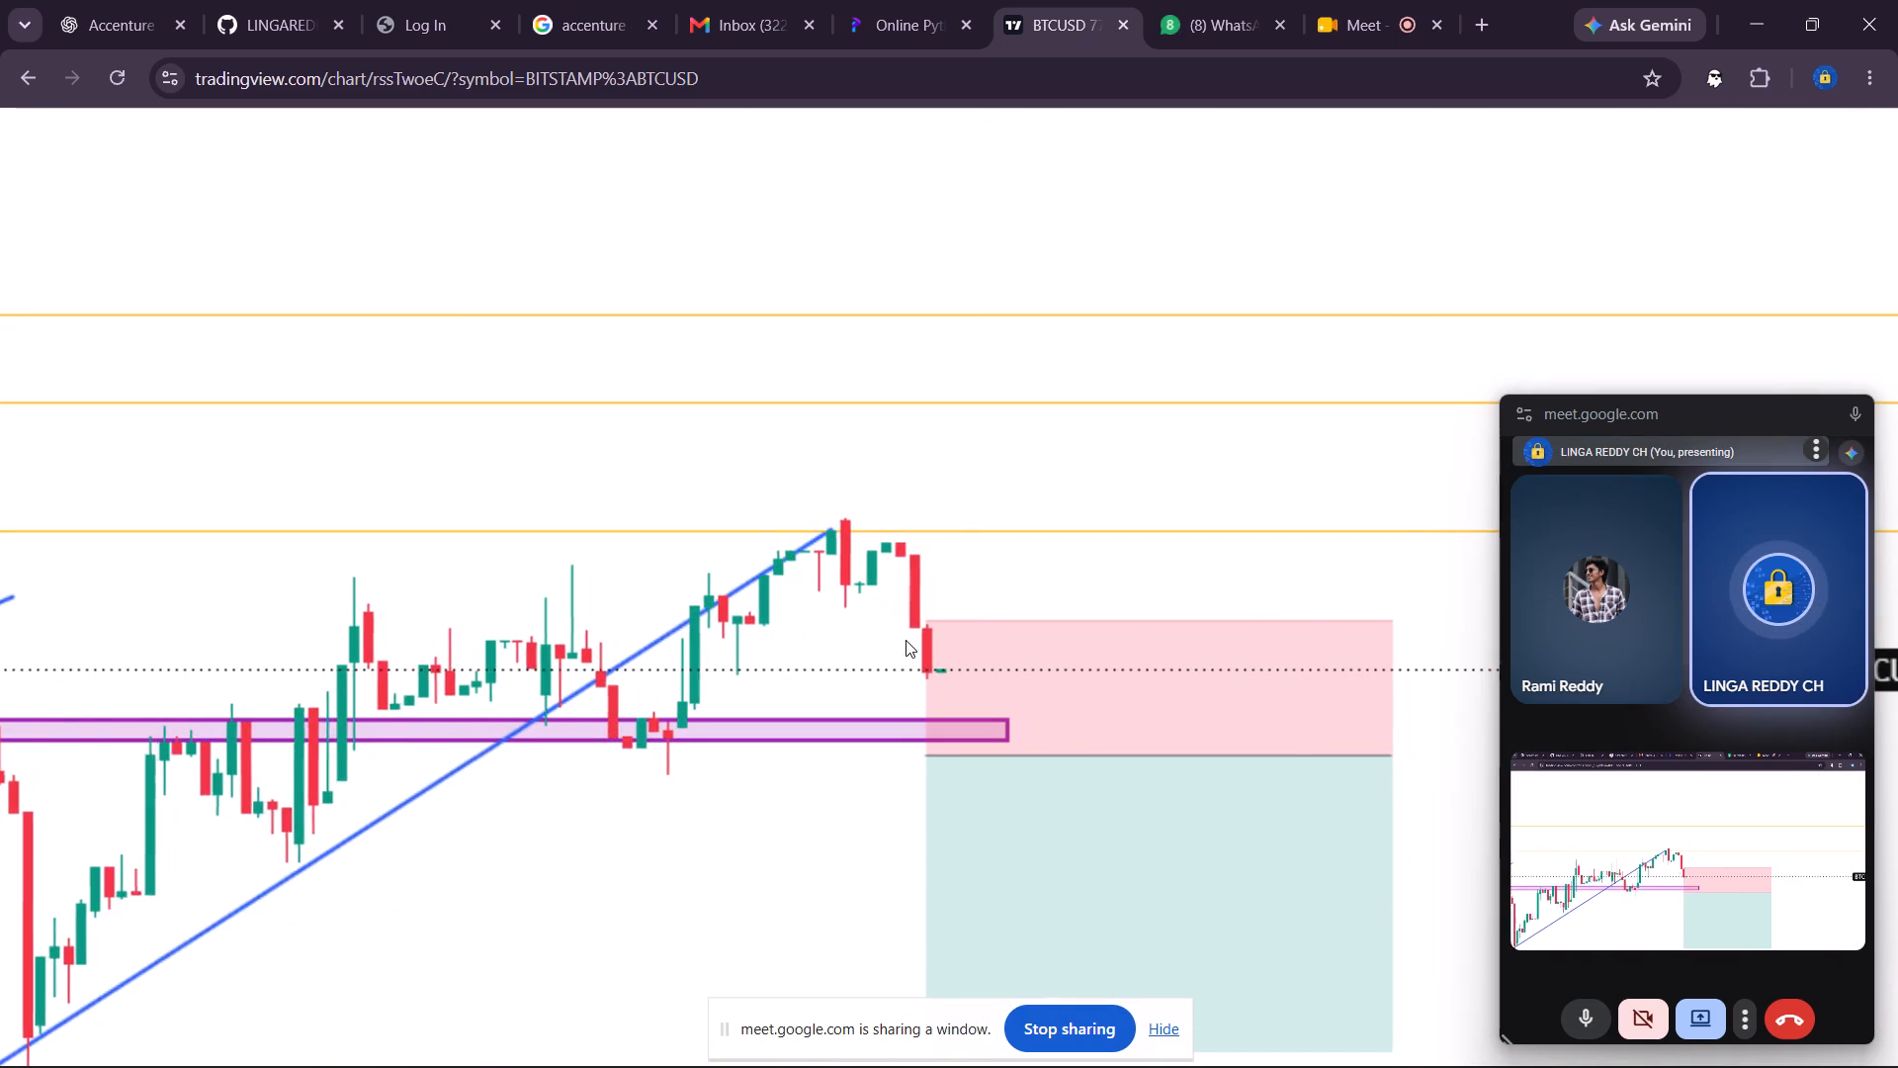
scroll(906, 640, "left", 1)
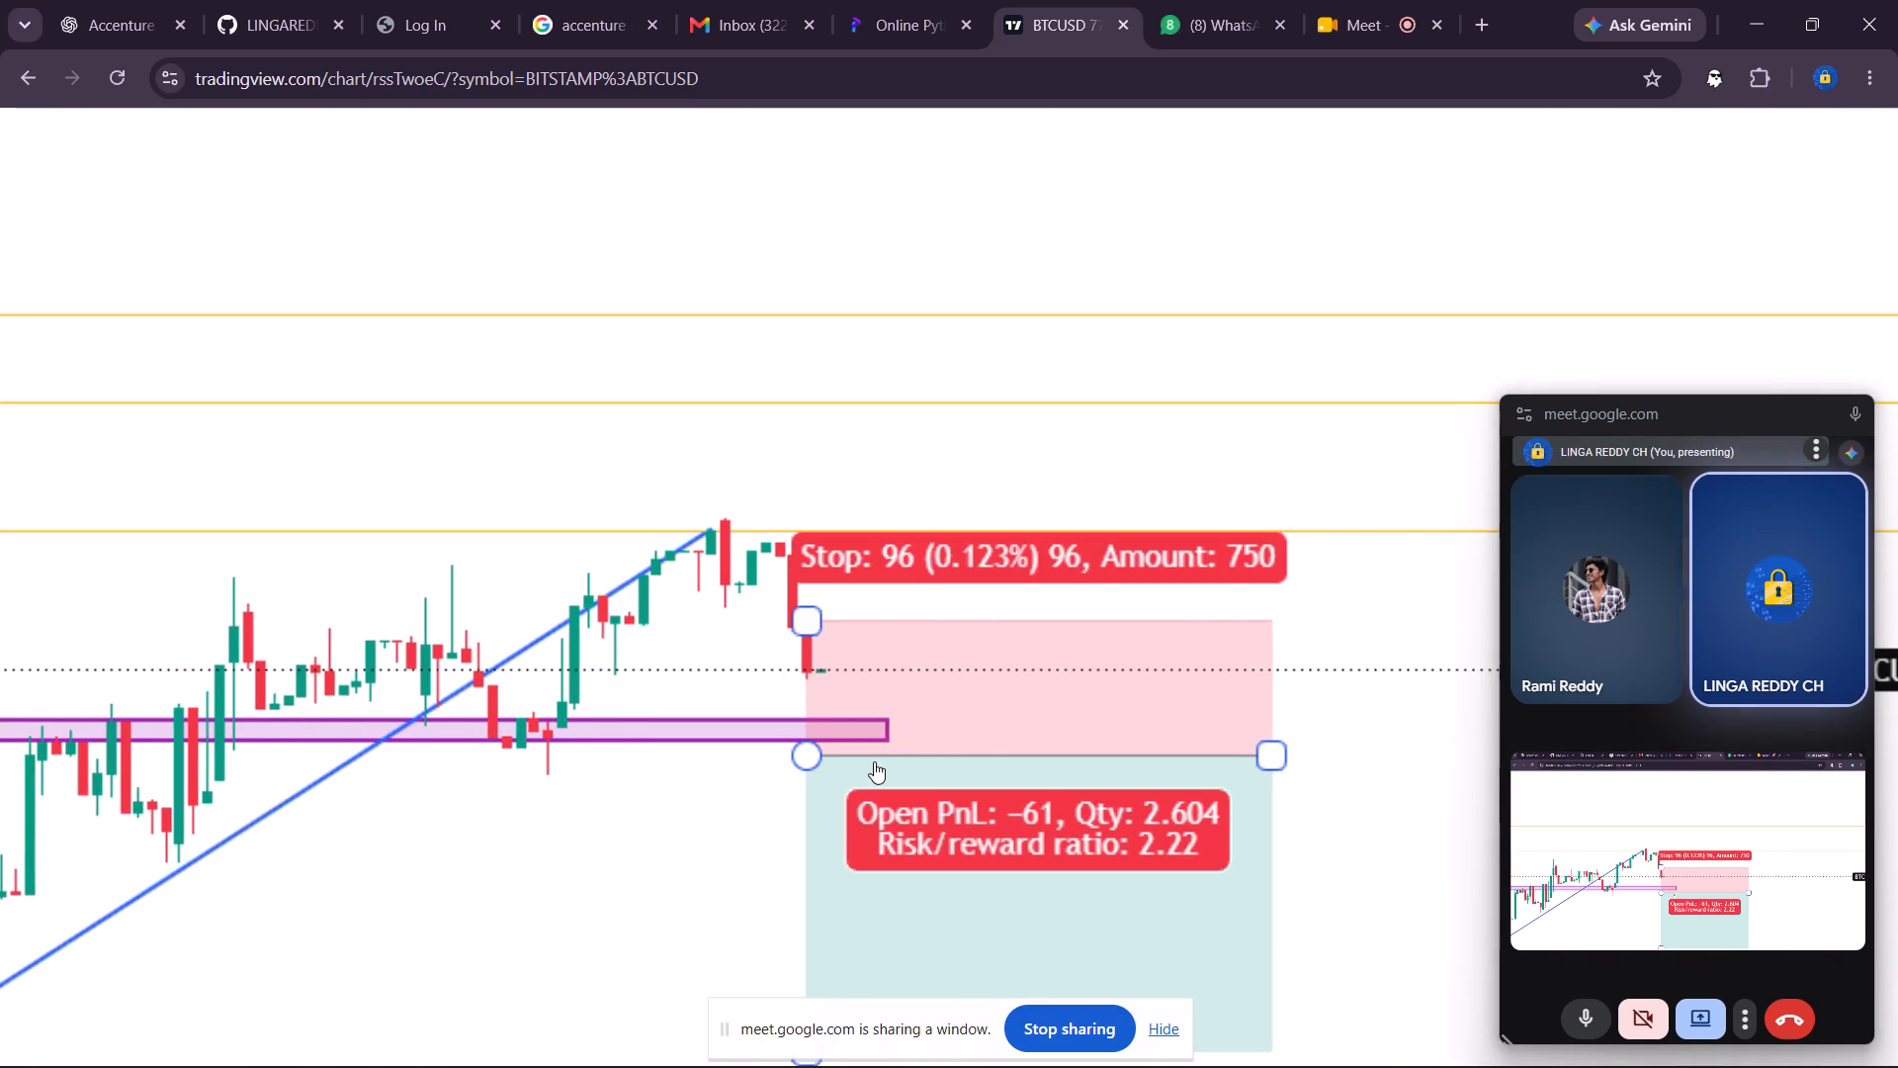
left_click(874, 761)
left_click(1028, 430)
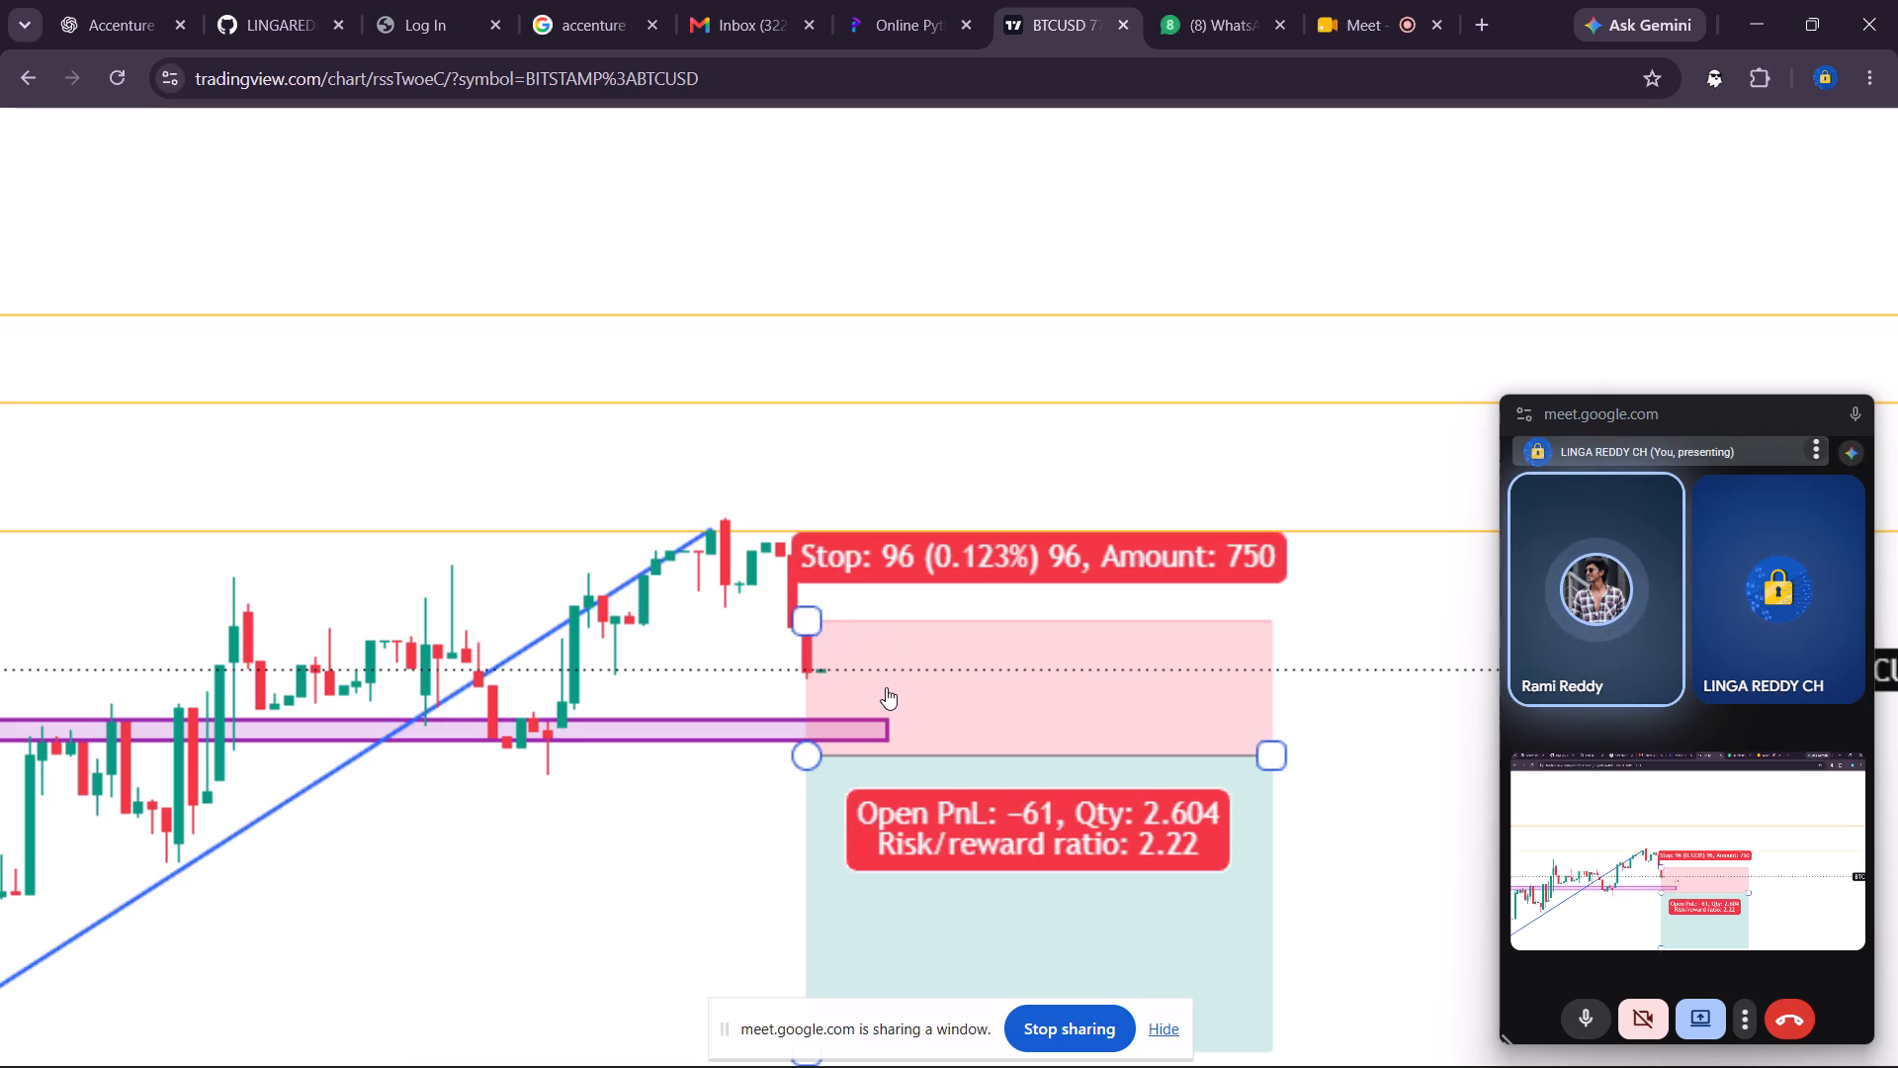
left_click_drag(886, 687, 869, 520)
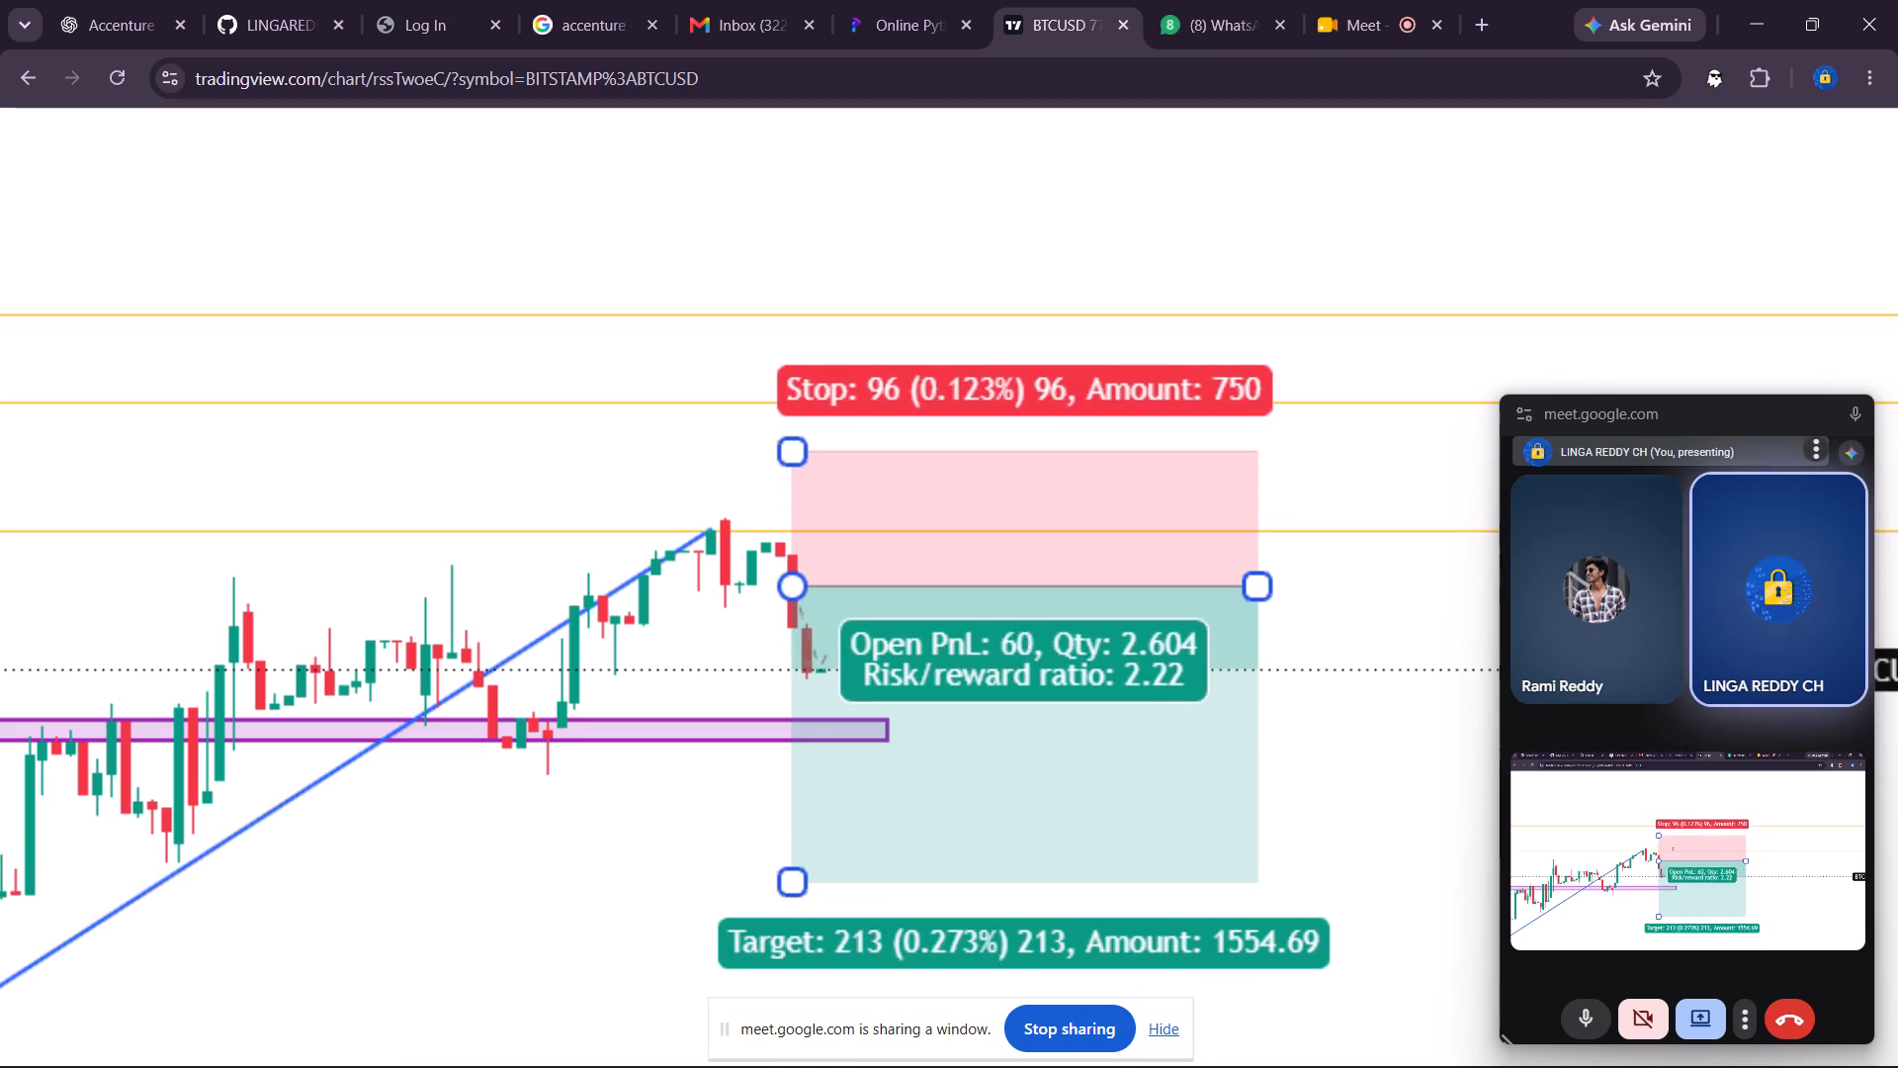
left_click_drag(869, 520, 878, 562)
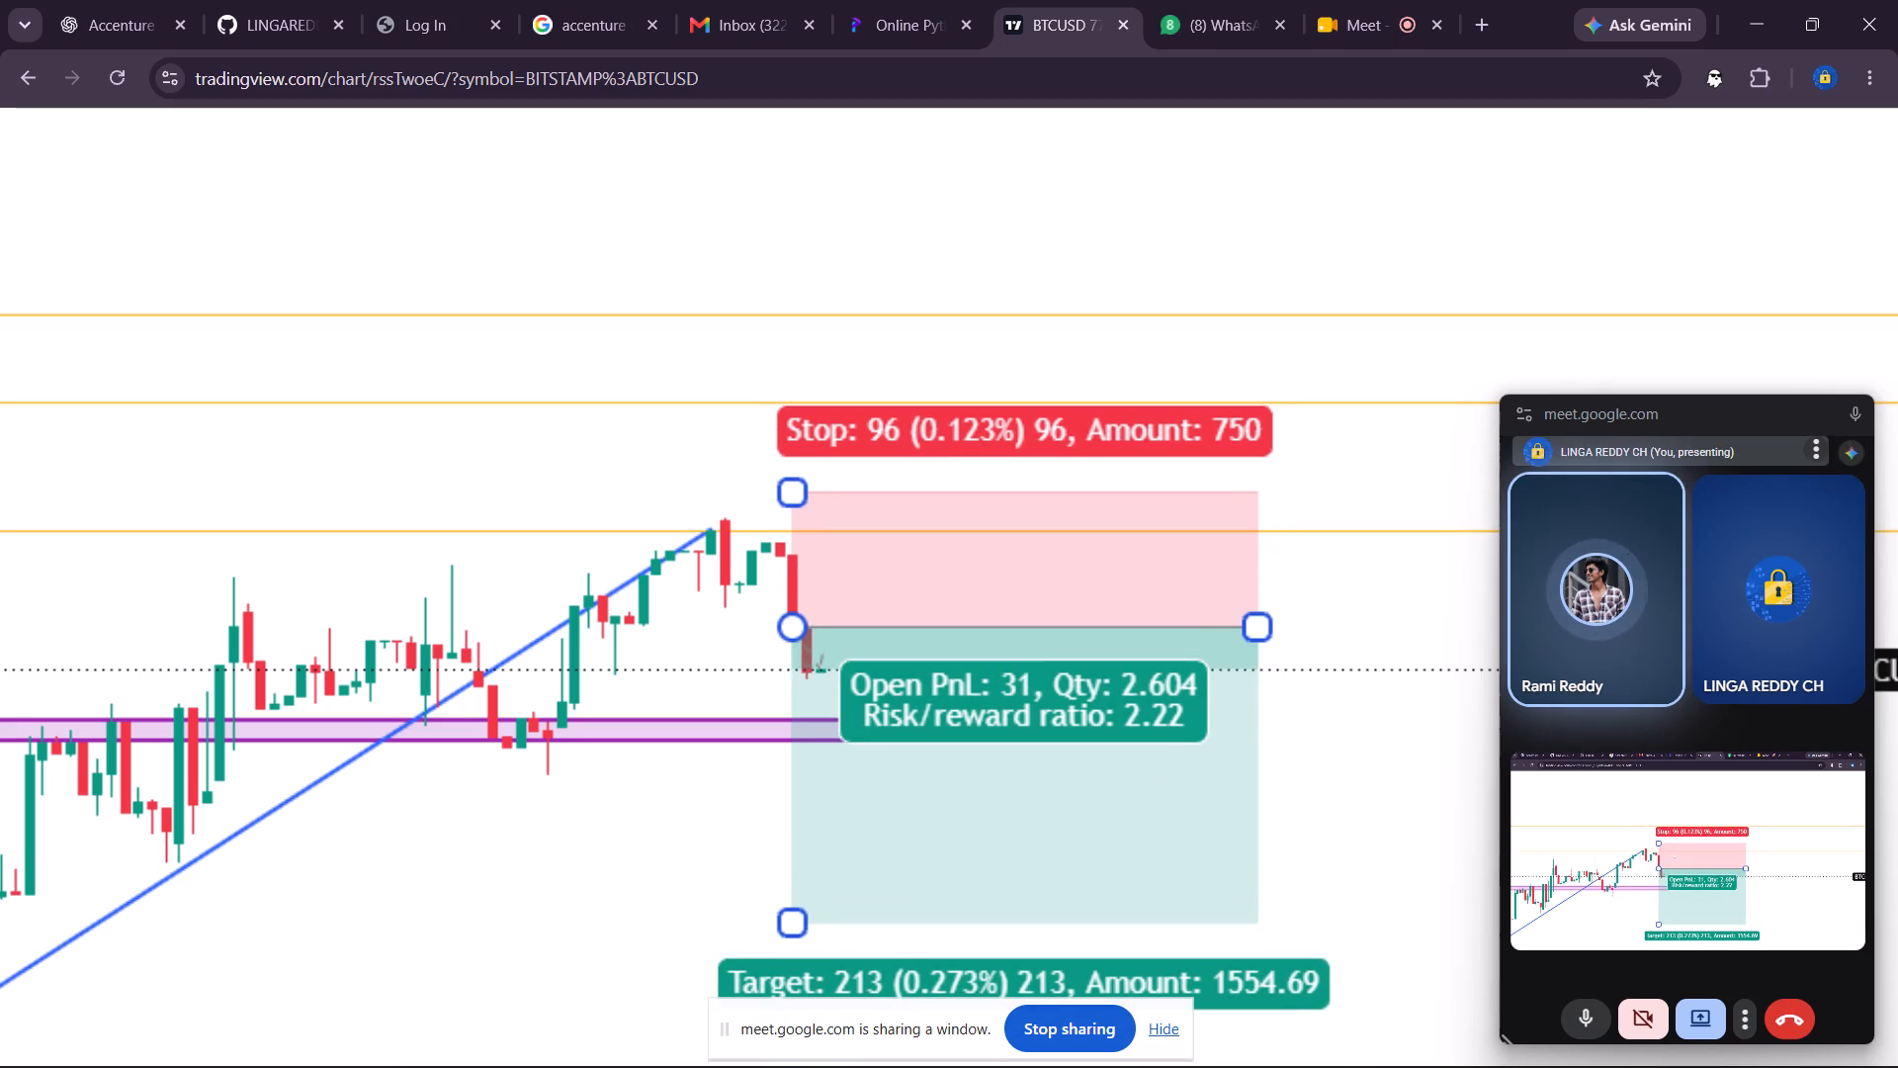
left_click_drag(878, 562, 812, 495)
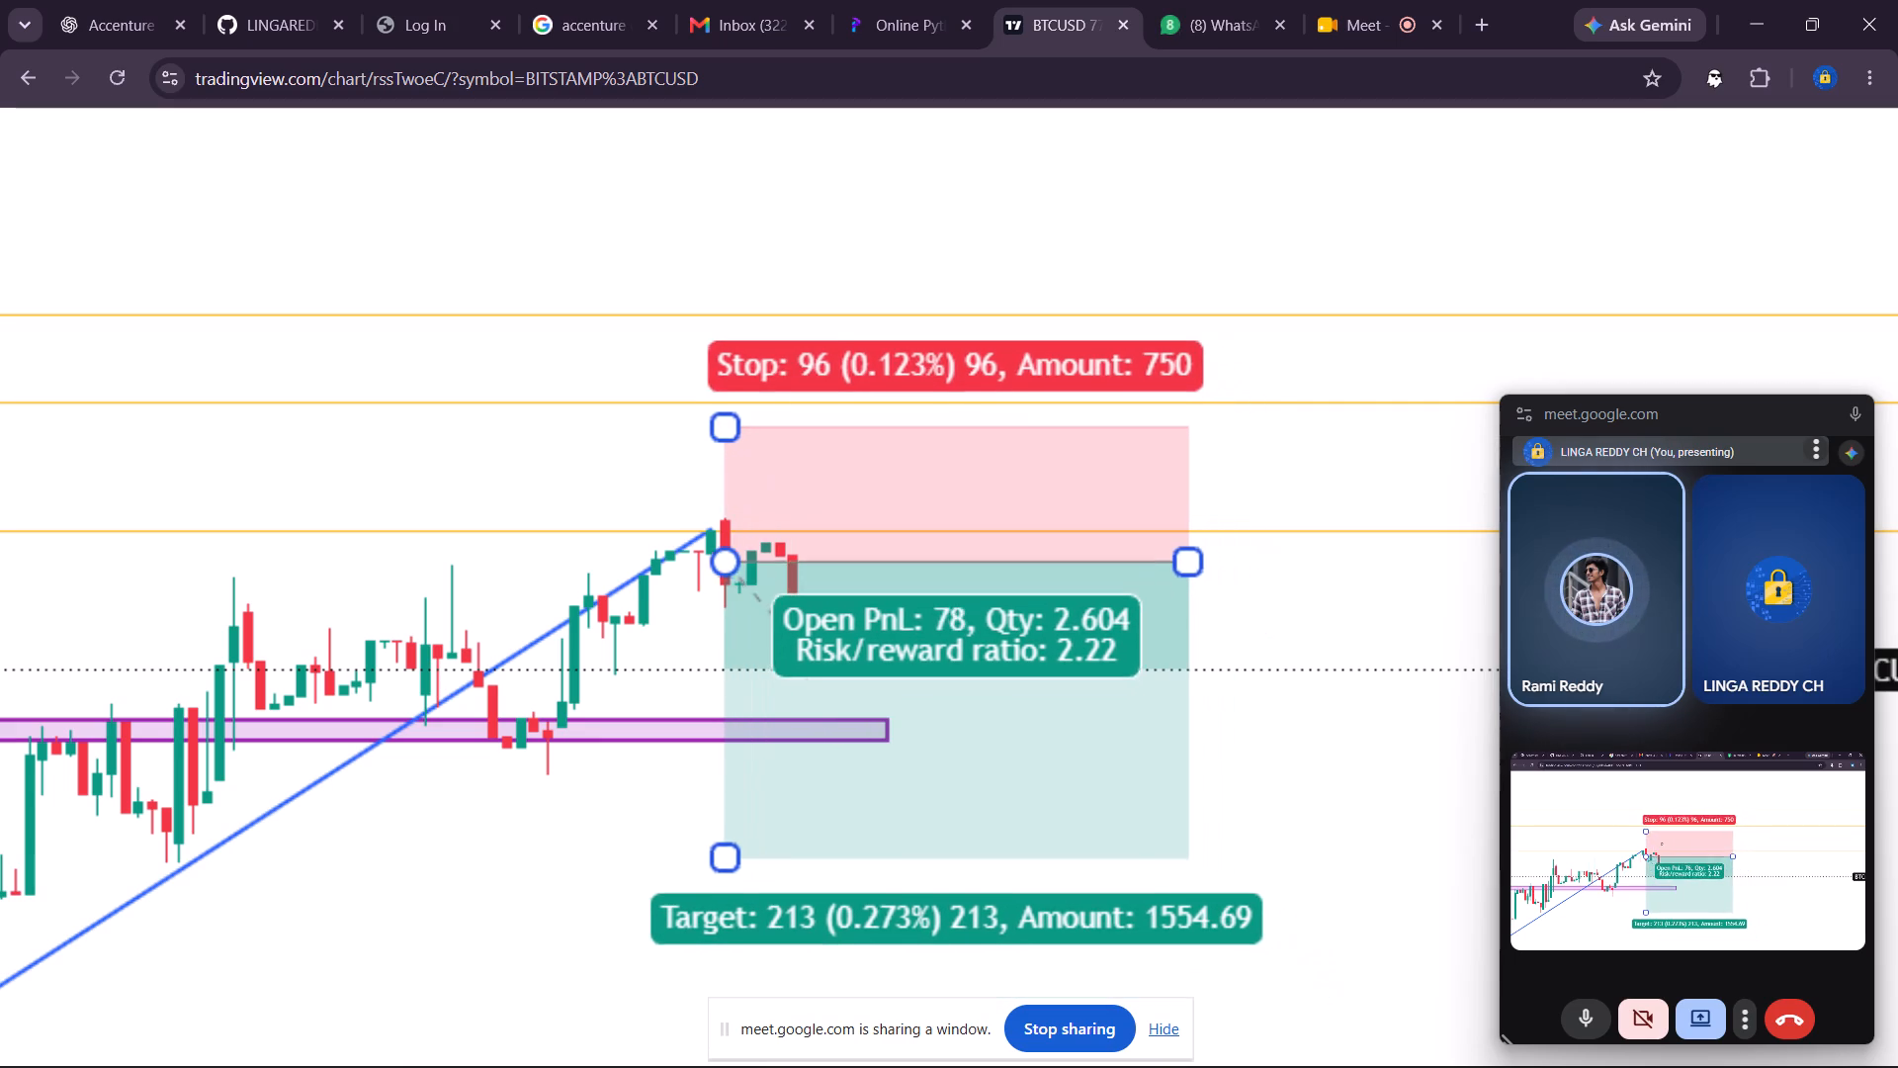
left_click_drag(812, 495, 854, 481)
Tighten the short position's stop to 1 point above its entry.
left_click_drag(766, 411, 768, 534)
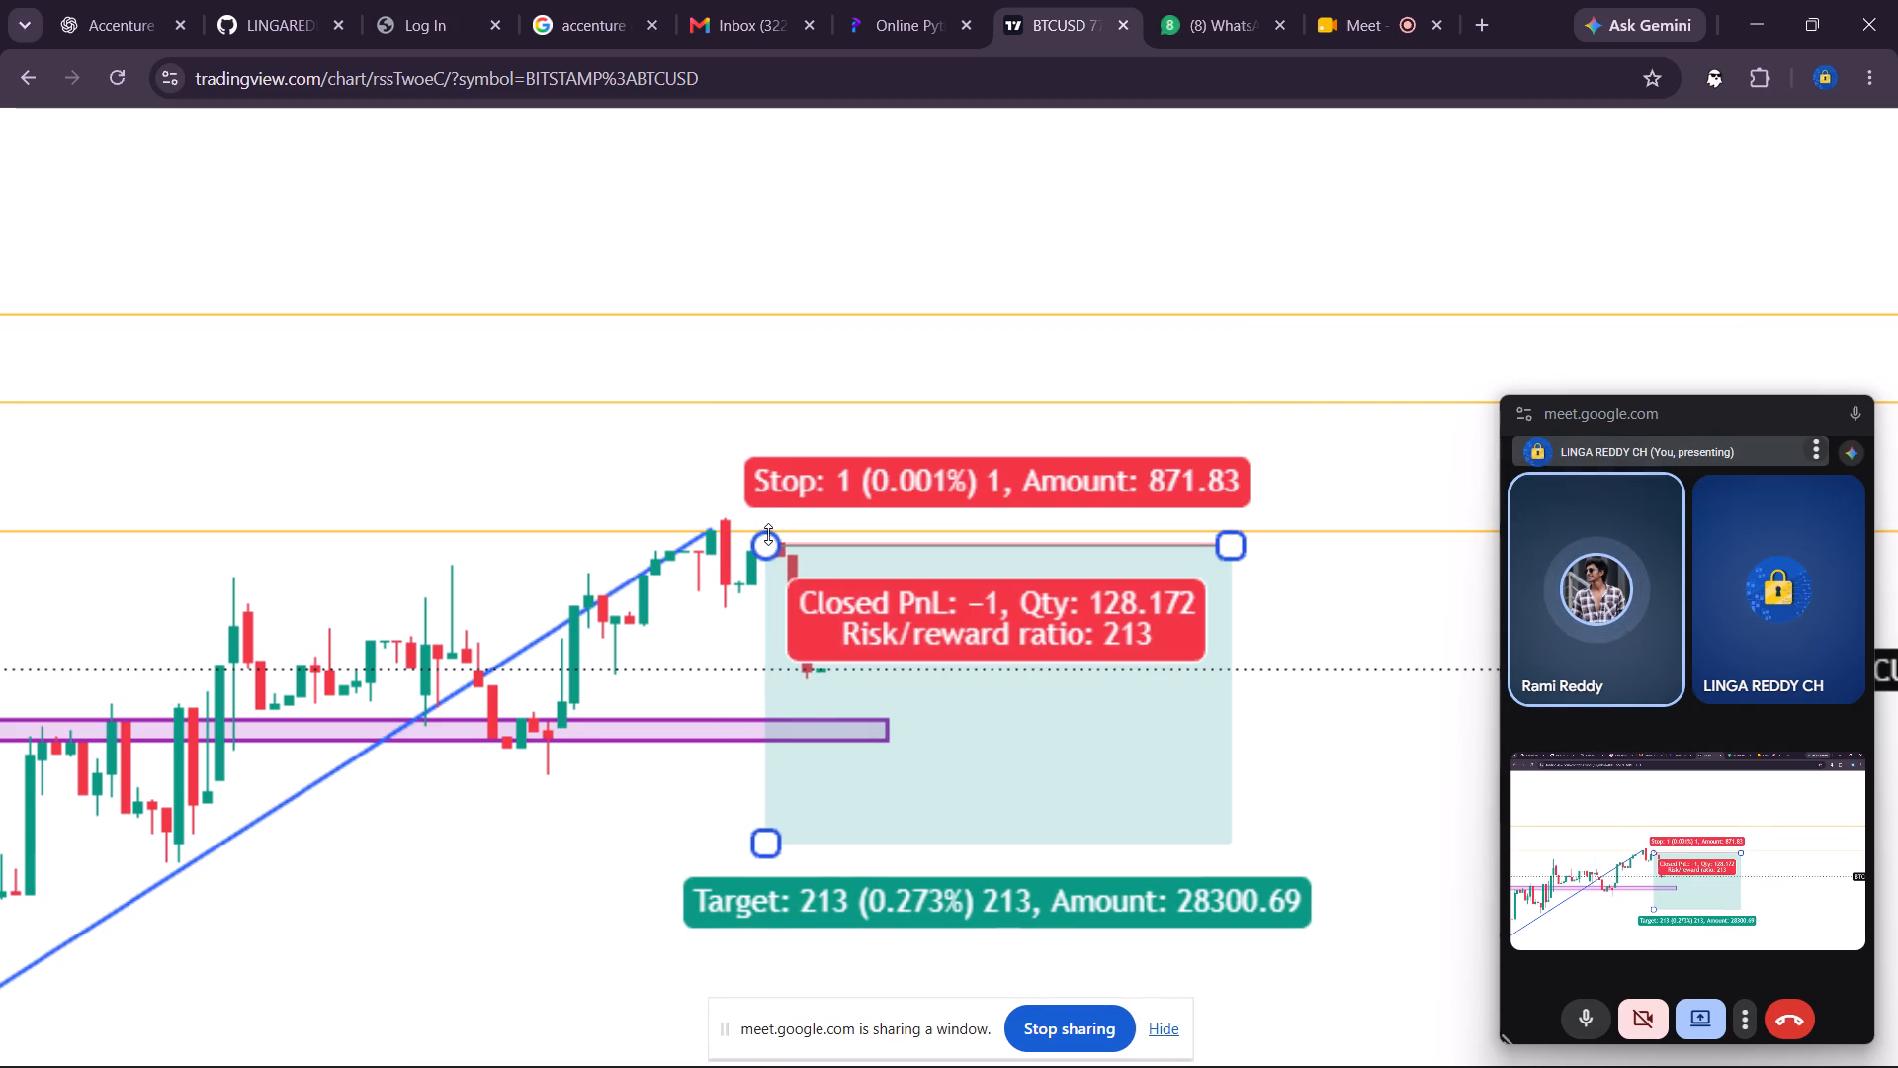
left_click_drag(768, 534, 771, 522)
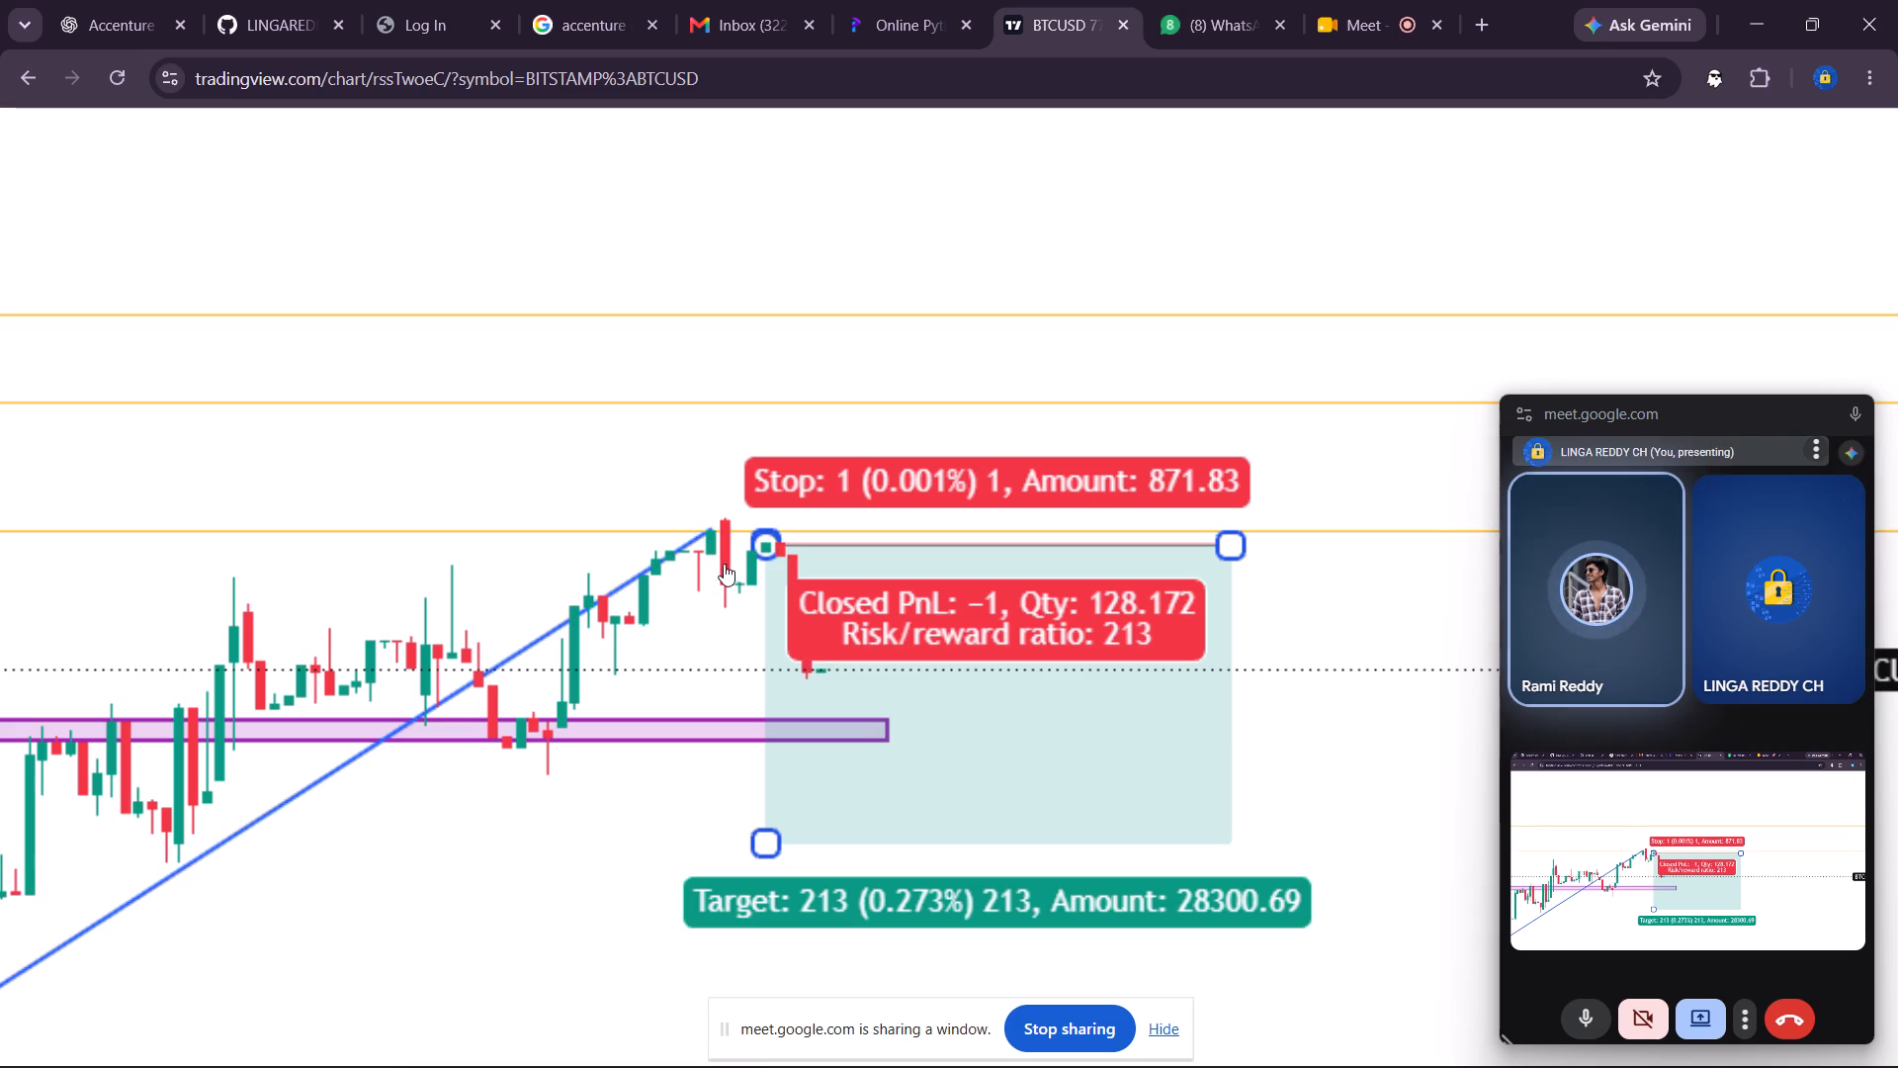
Move the short position down and back so its entry lies near the low of the red candle at the swing high.
left_click_drag(767, 601, 712, 653)
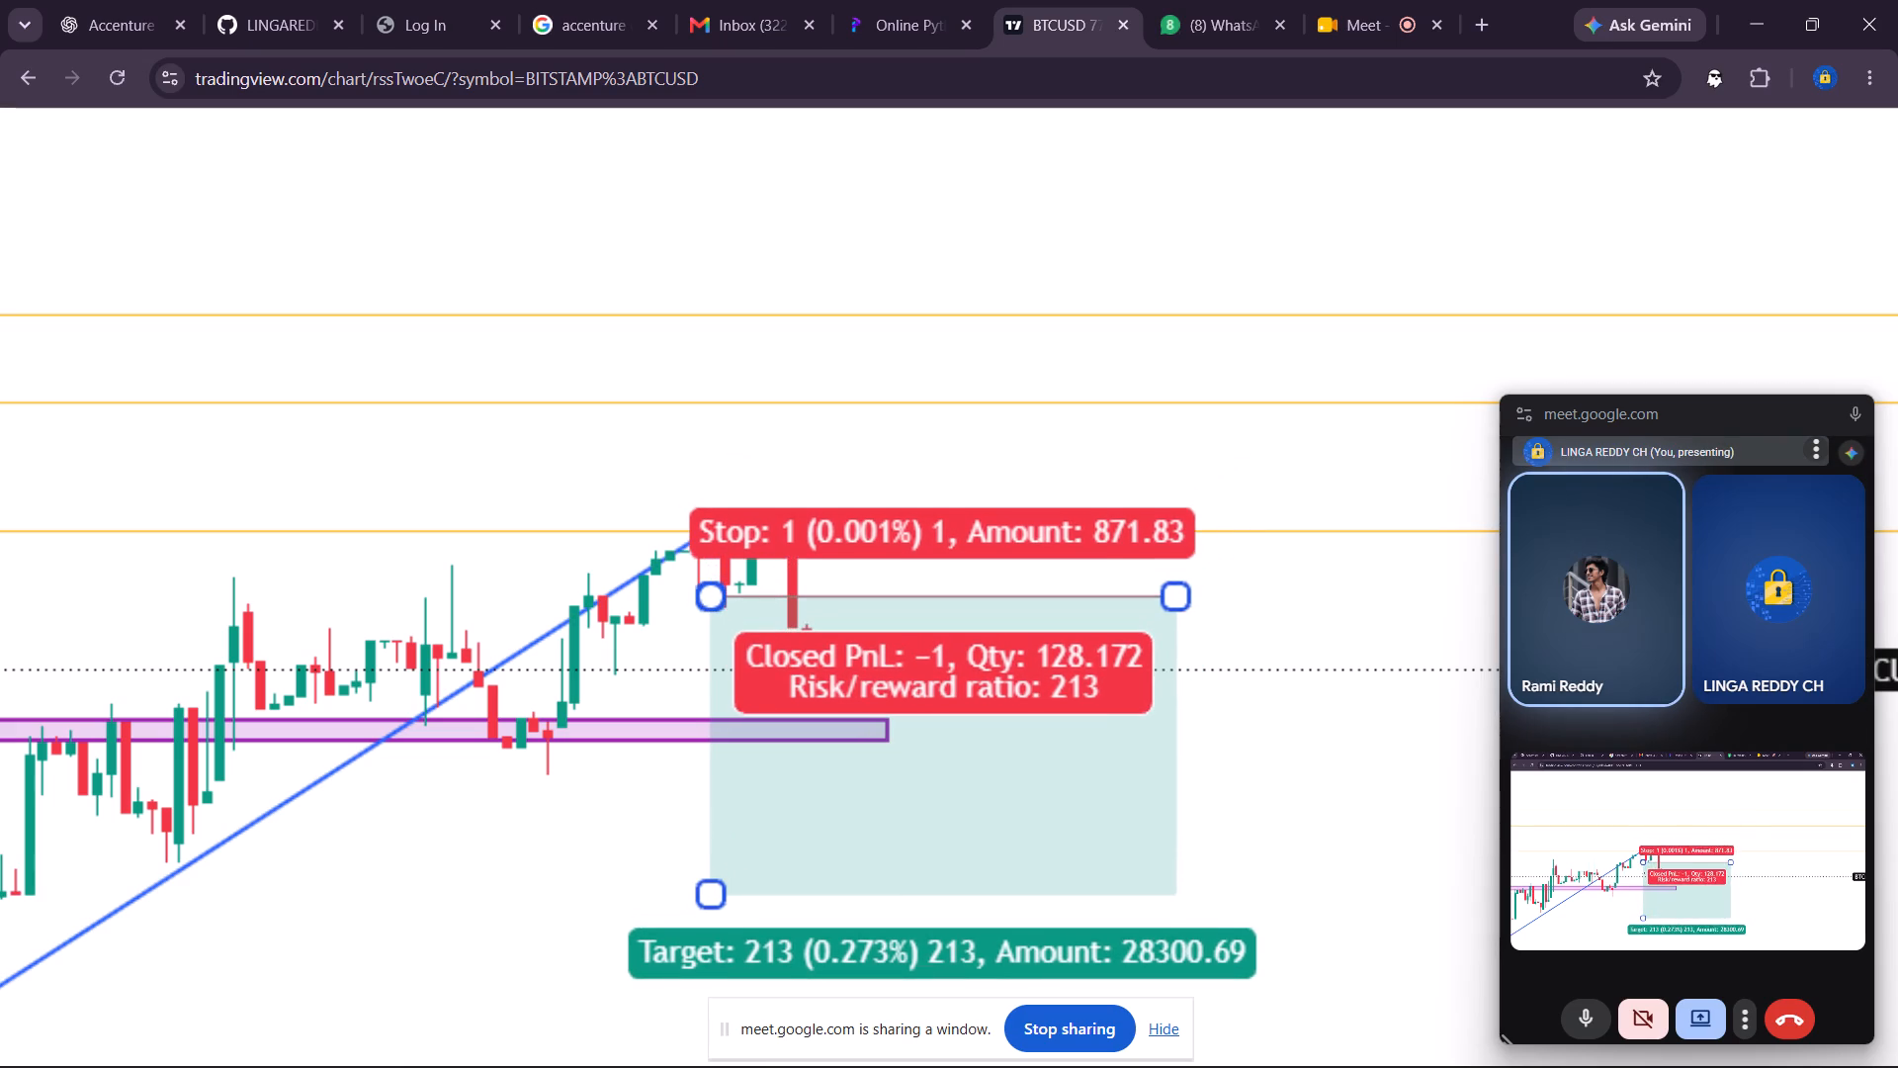
left_click_drag(712, 653, 719, 661)
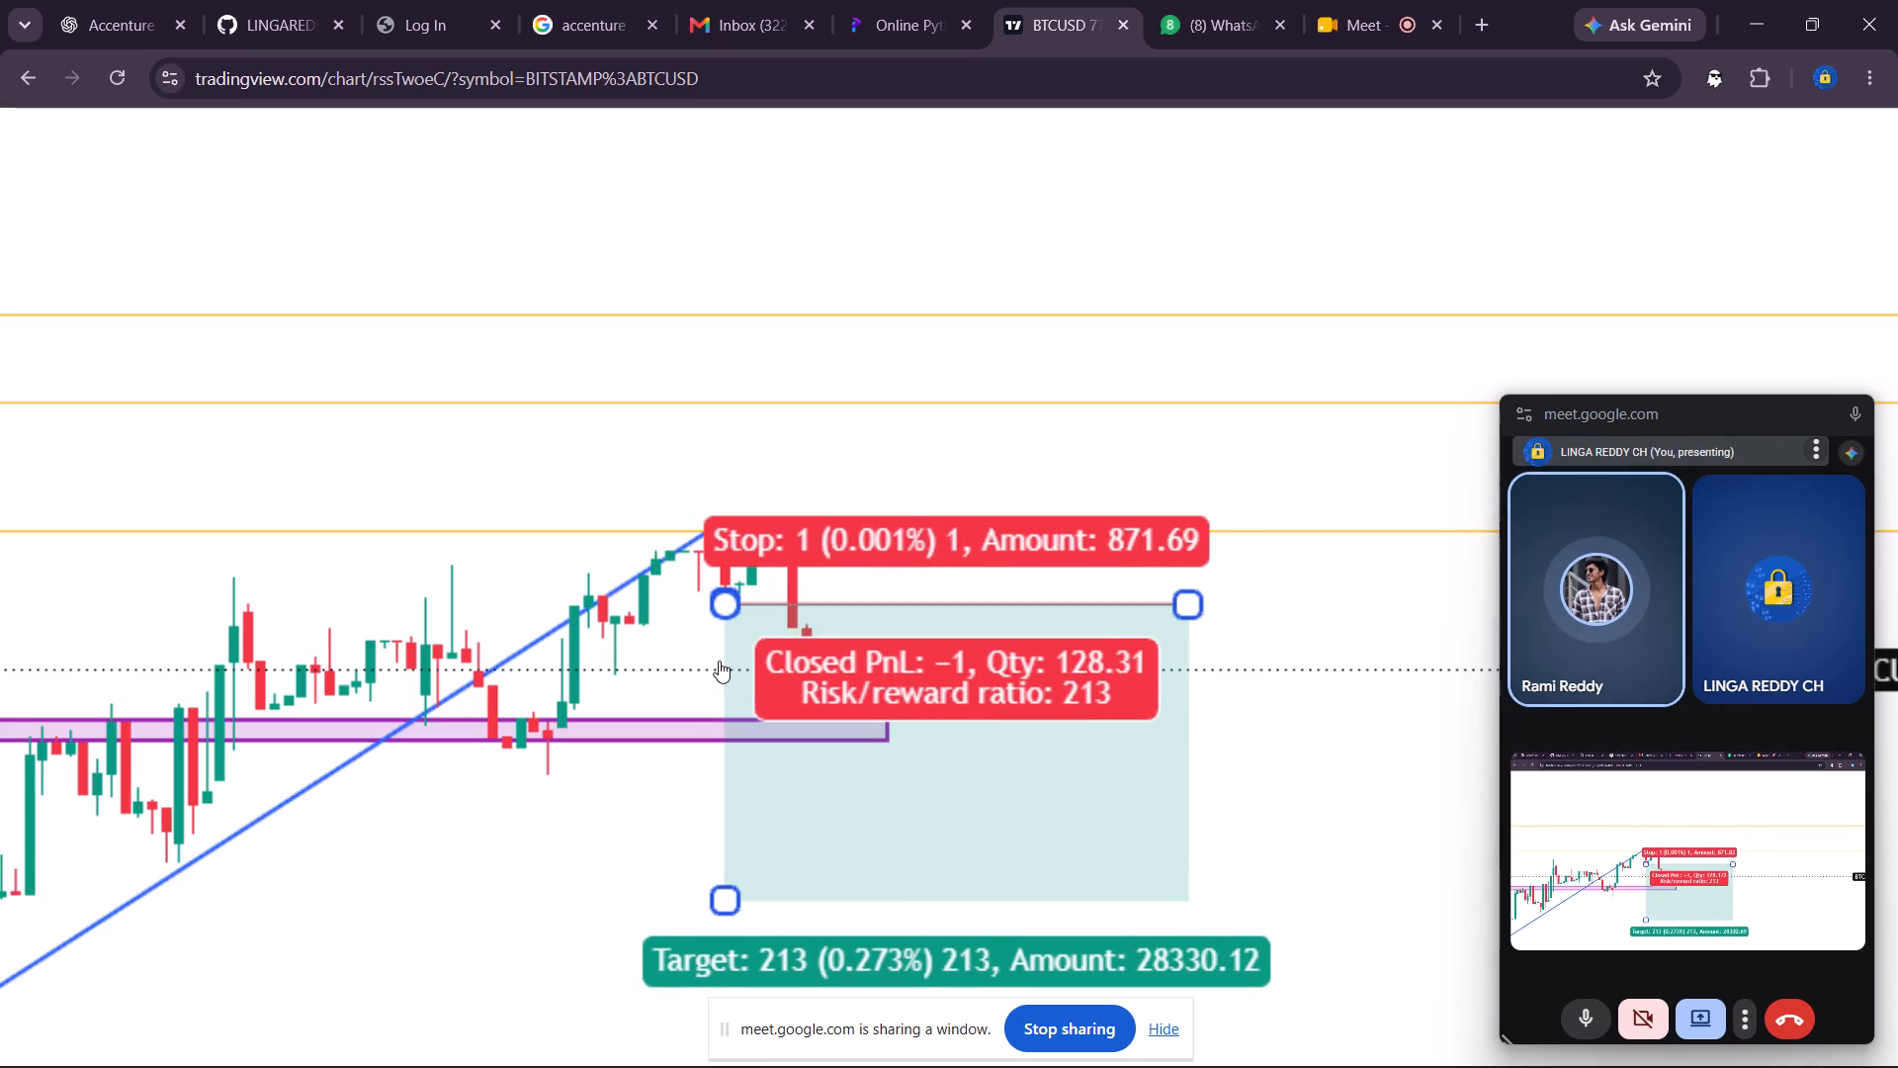
left_click(862, 607)
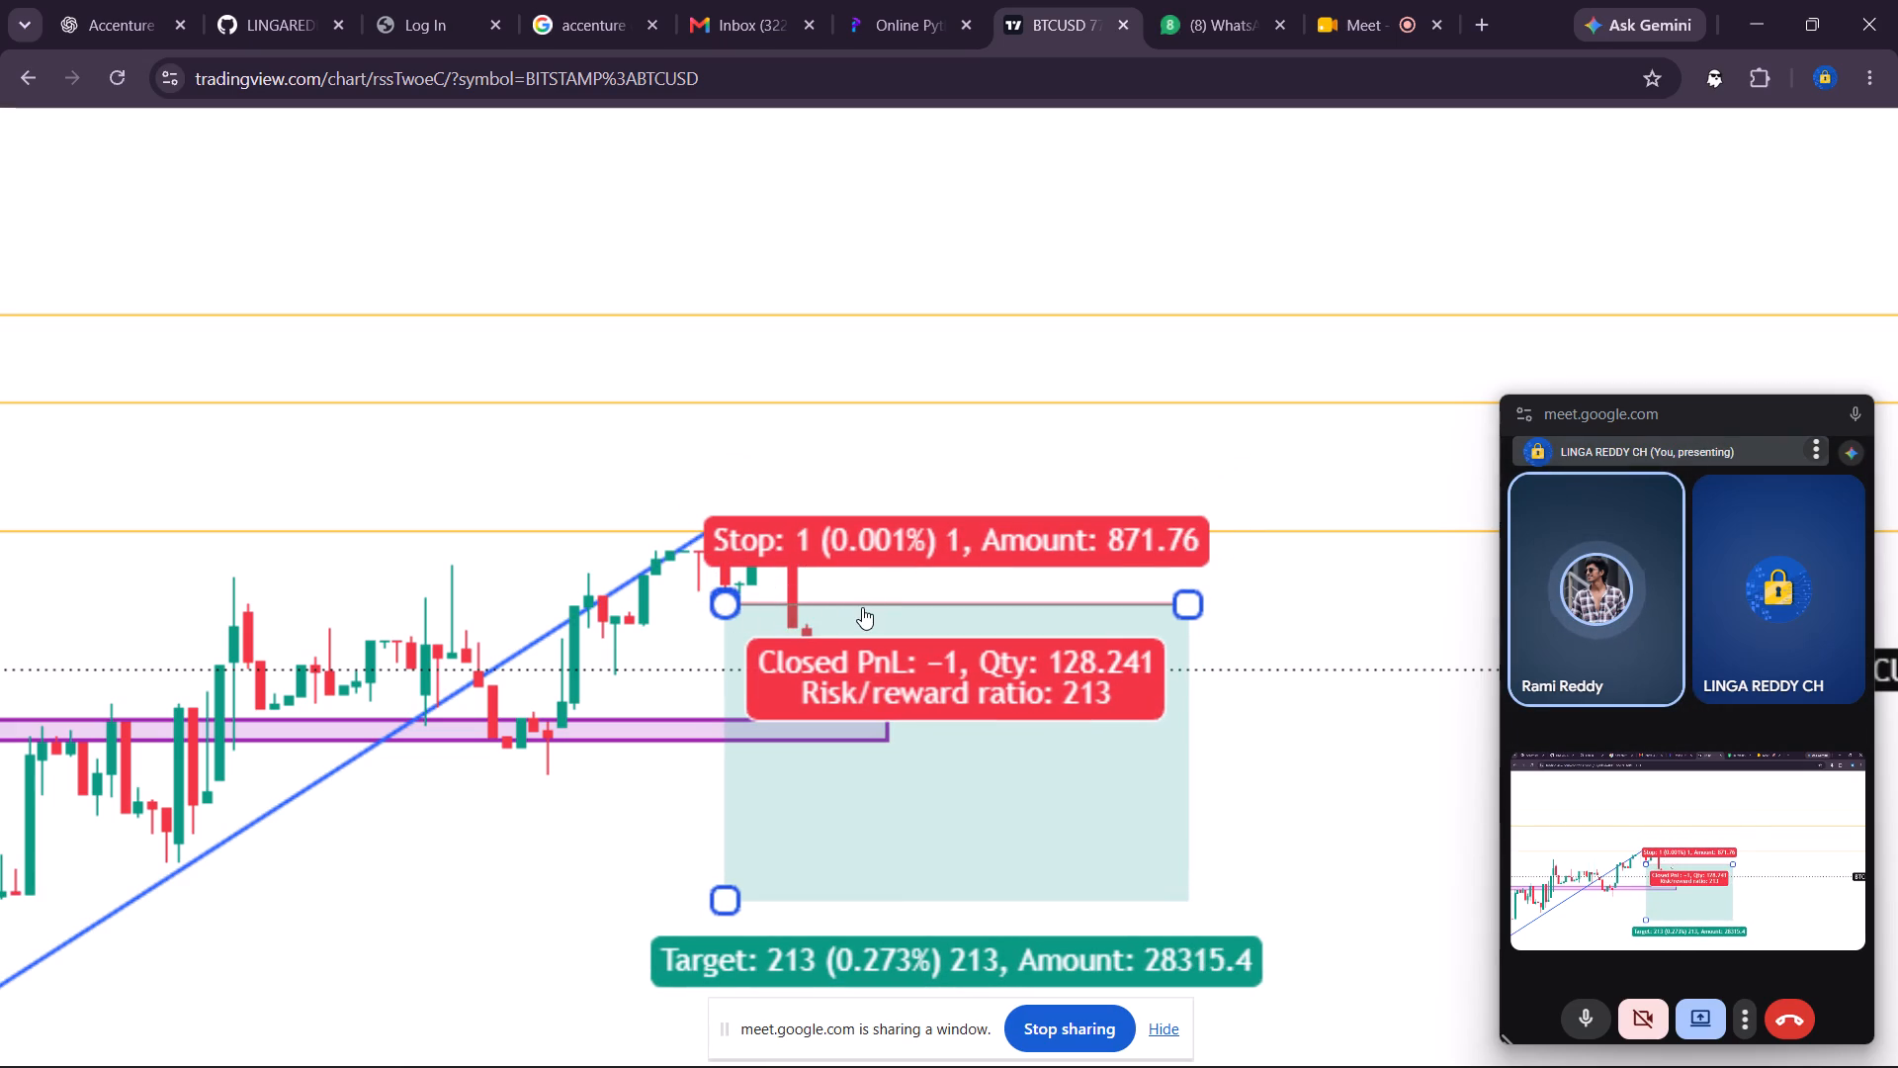
left_click(840, 623)
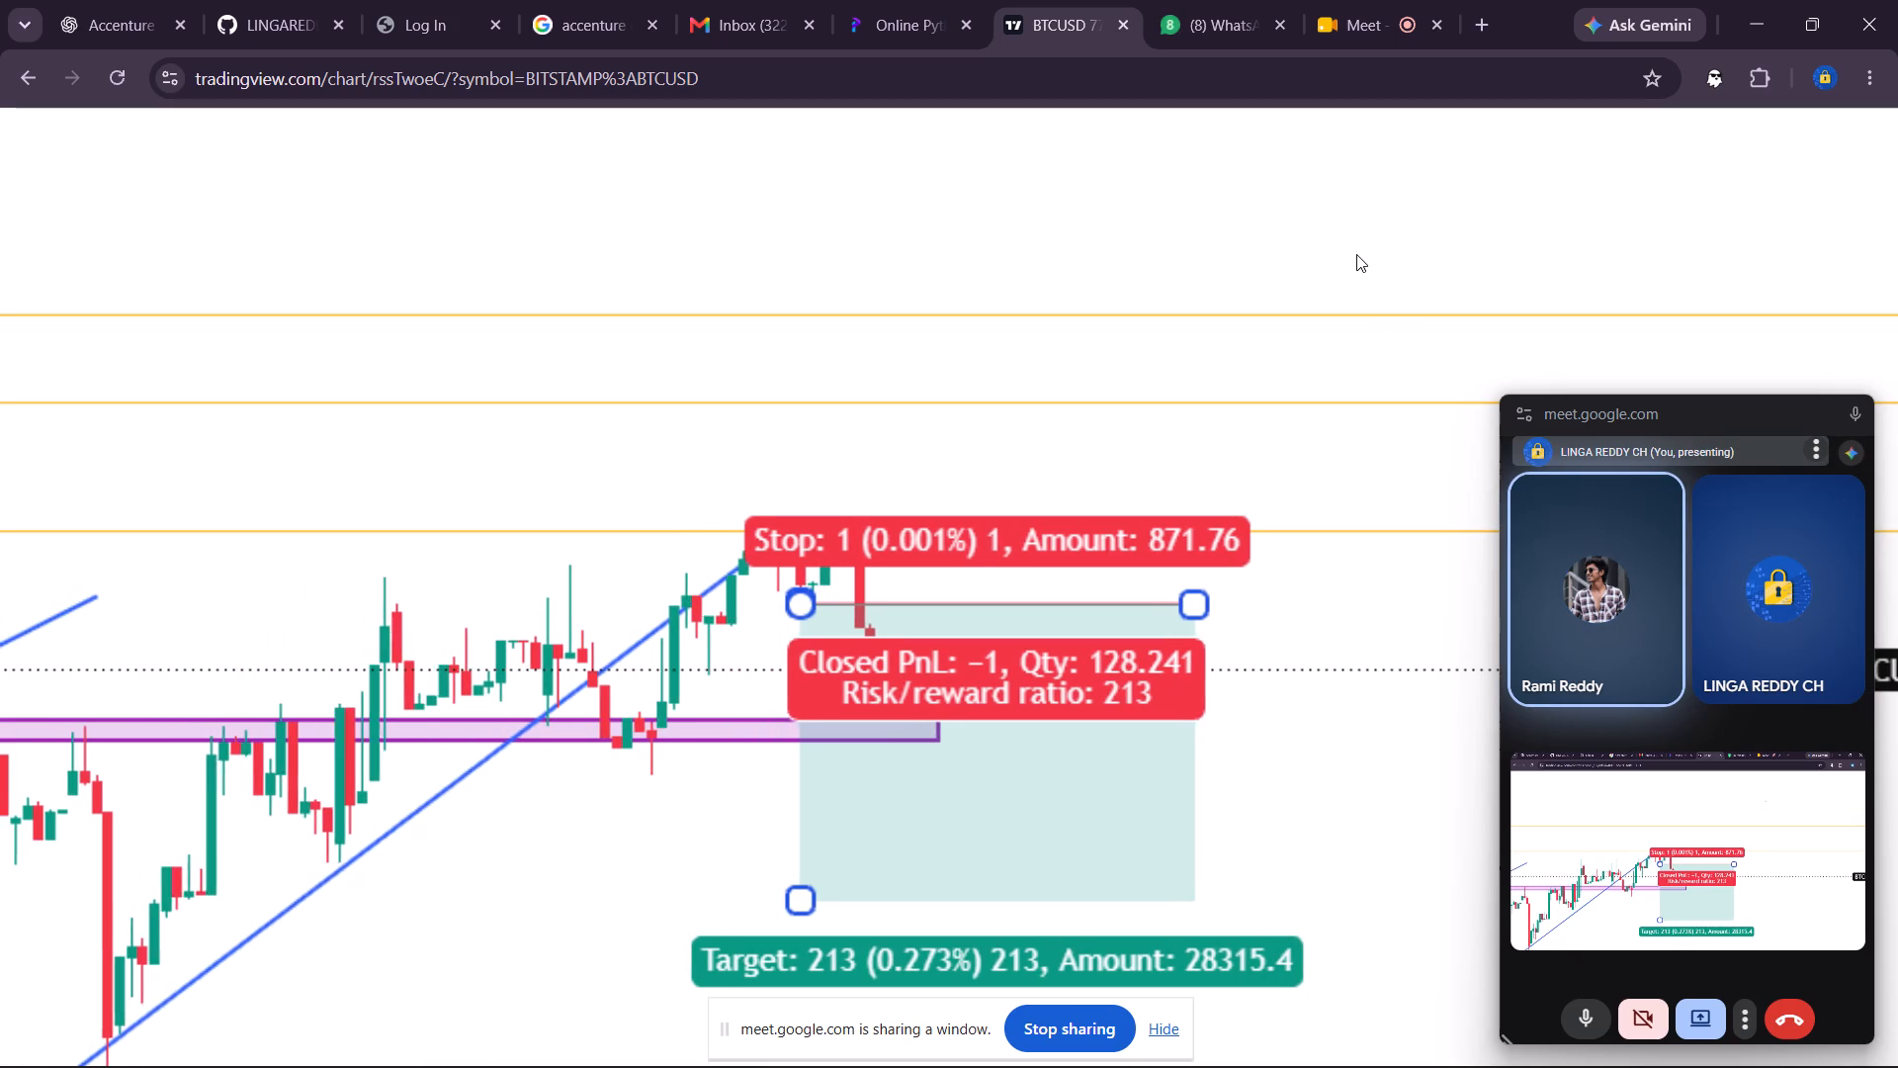
Reset the chart view and examine the short position's target area below the purple zone.
right_click(1389, 775)
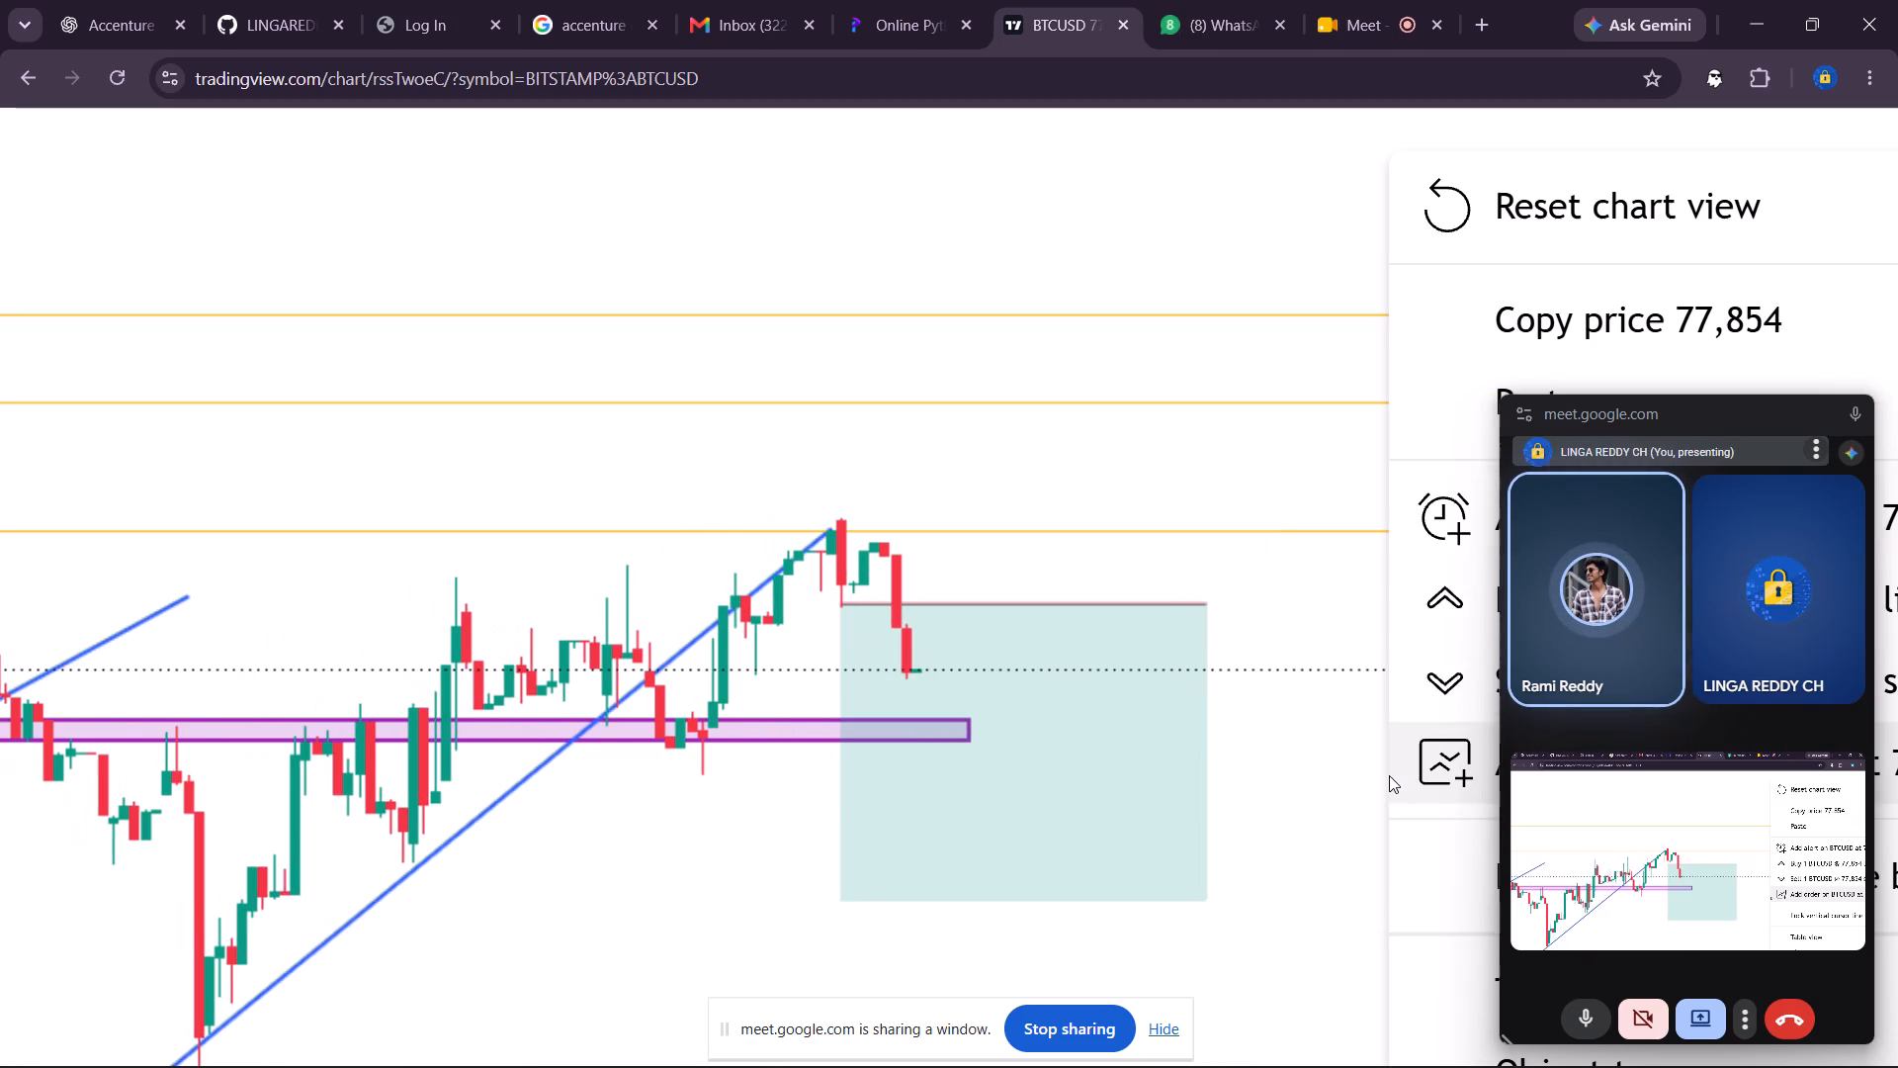
left_click(1459, 200)
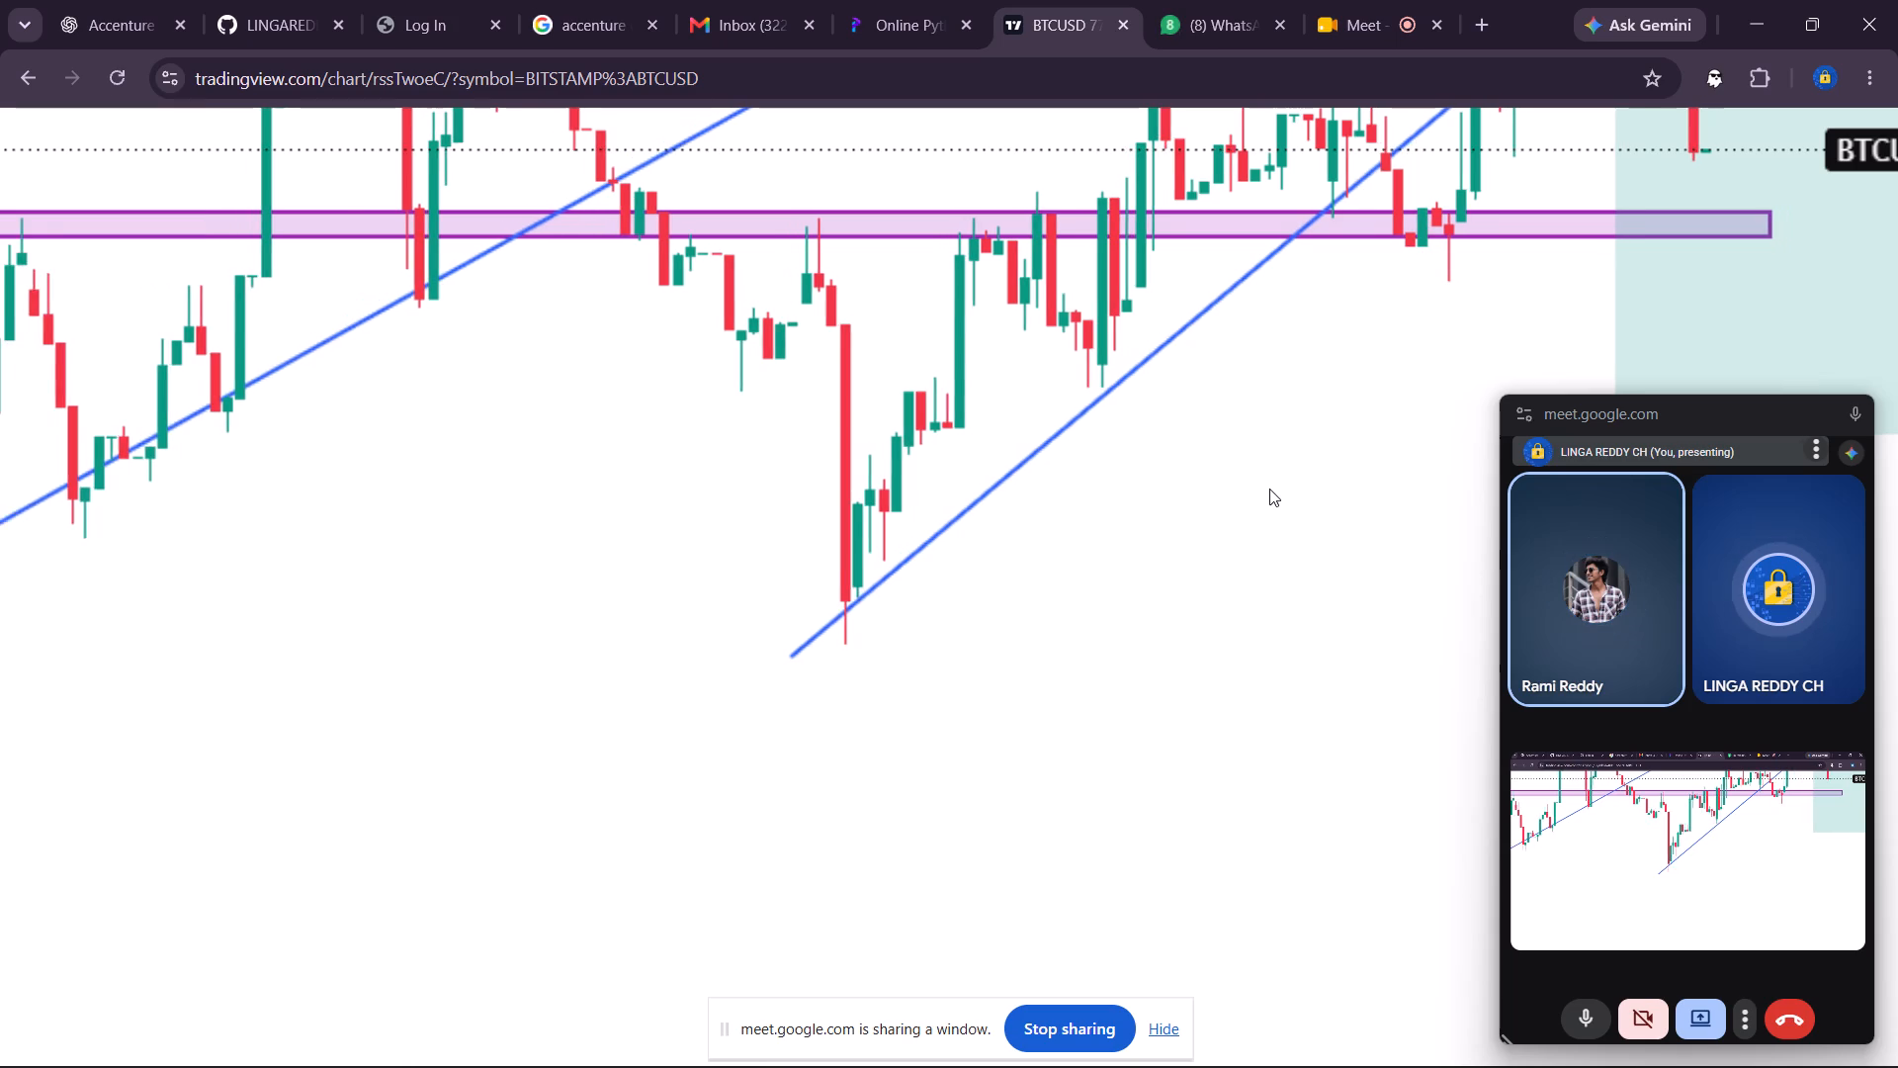
scroll(1269, 489, "up", 2)
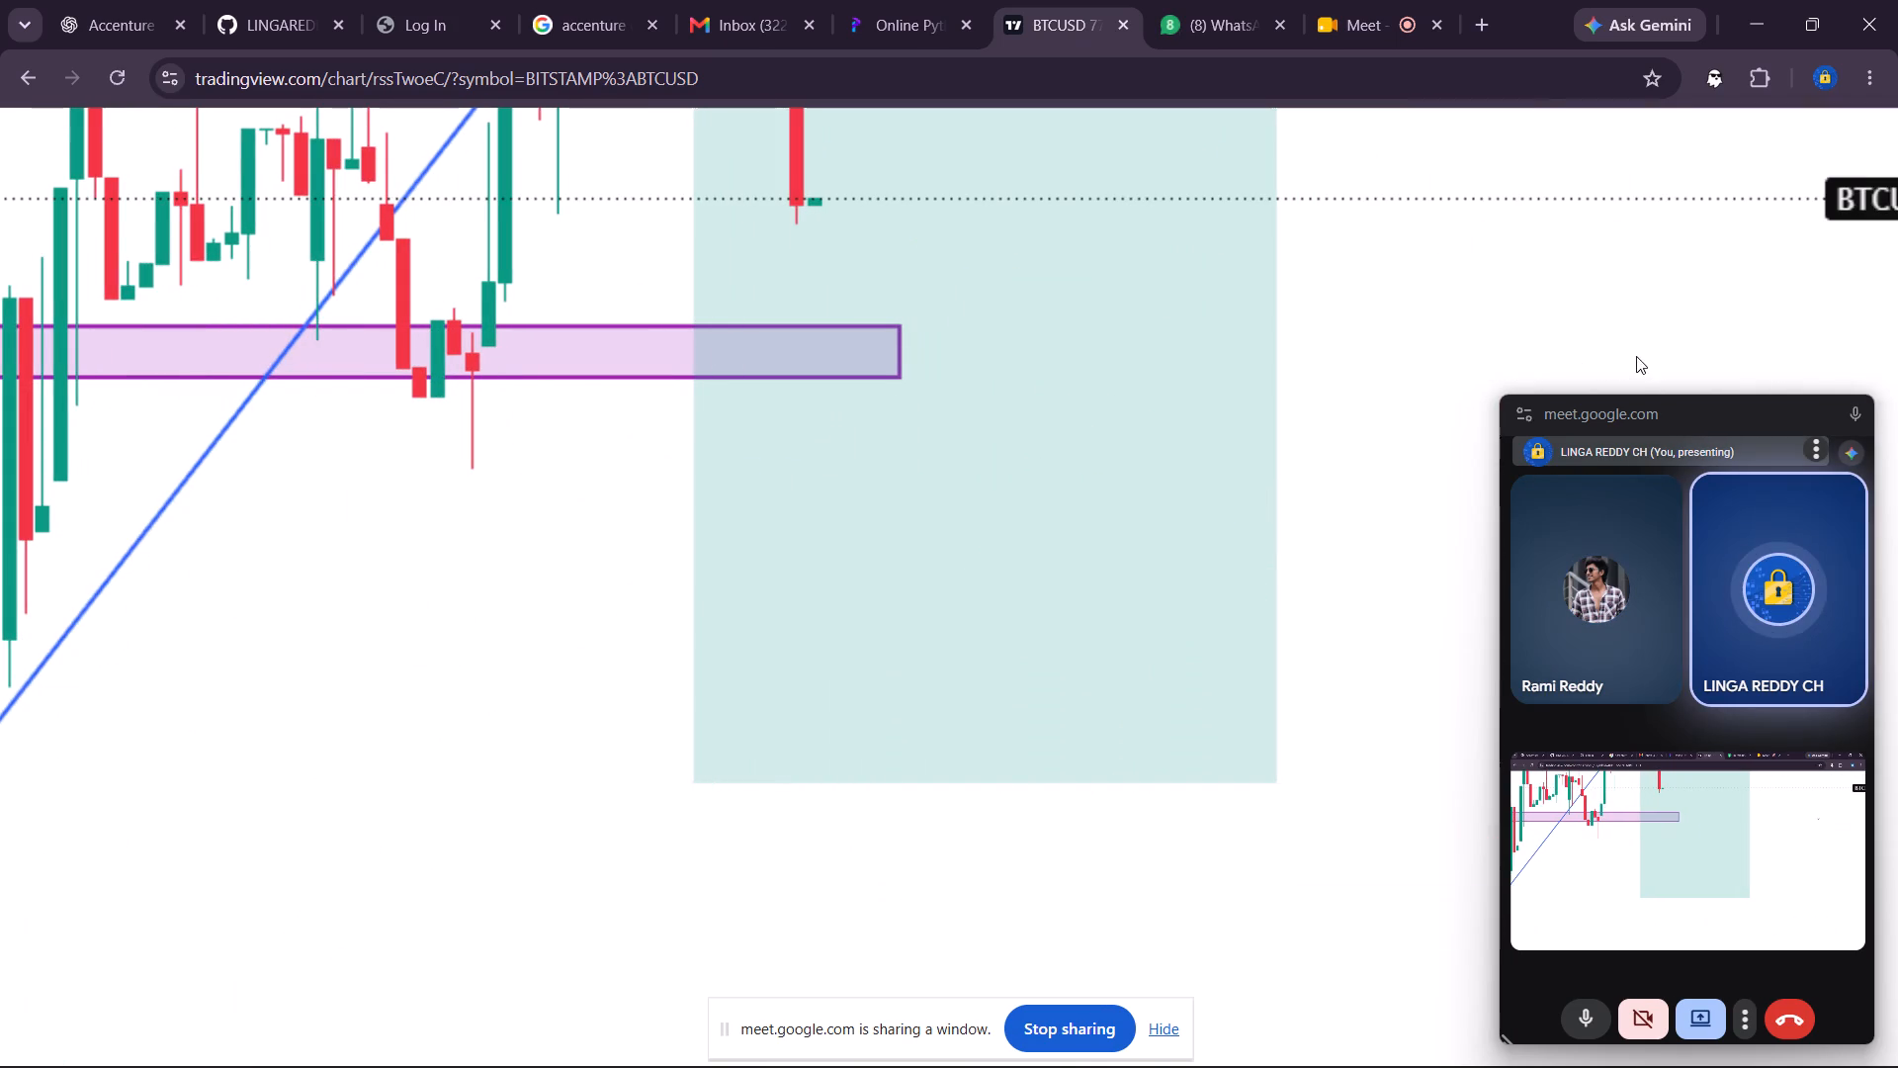
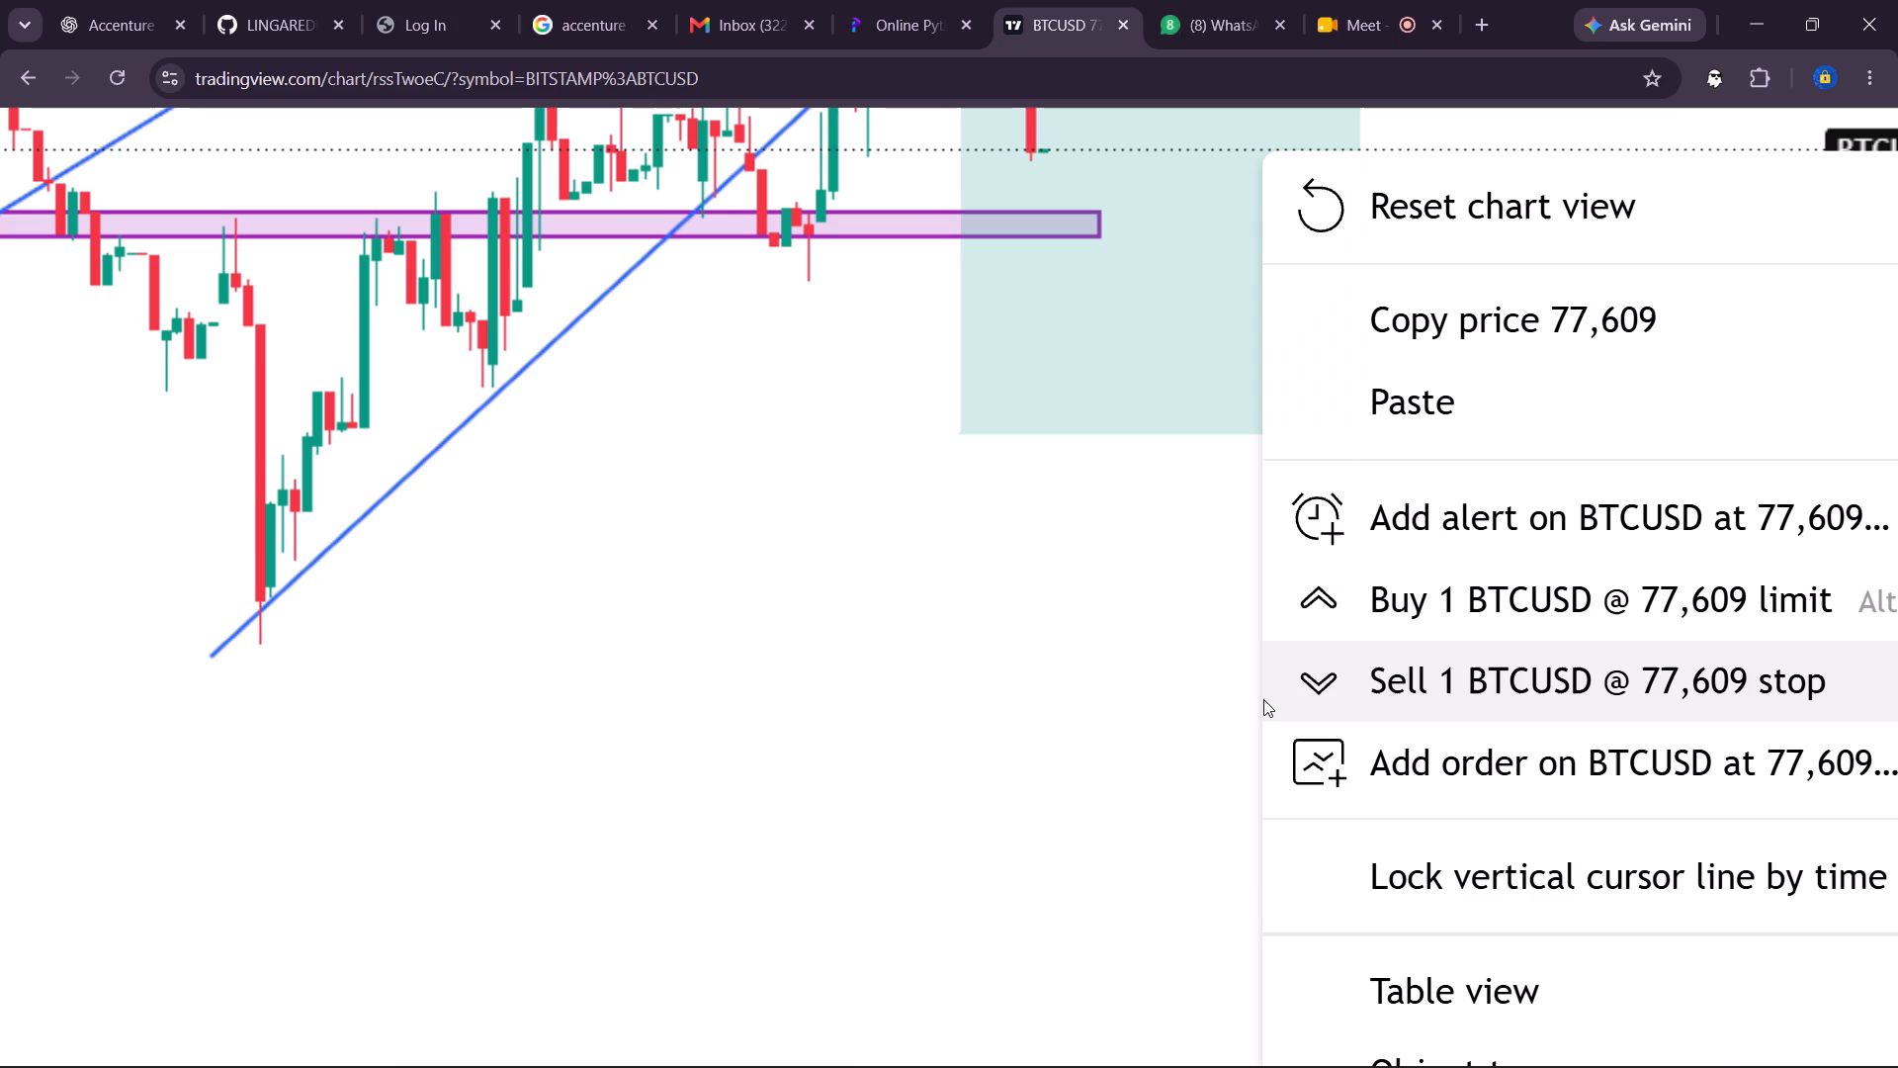
Examine the marked levels and short position against the wider BTCUSD price history, resetting the chart view before and after.
left_click(1338, 222)
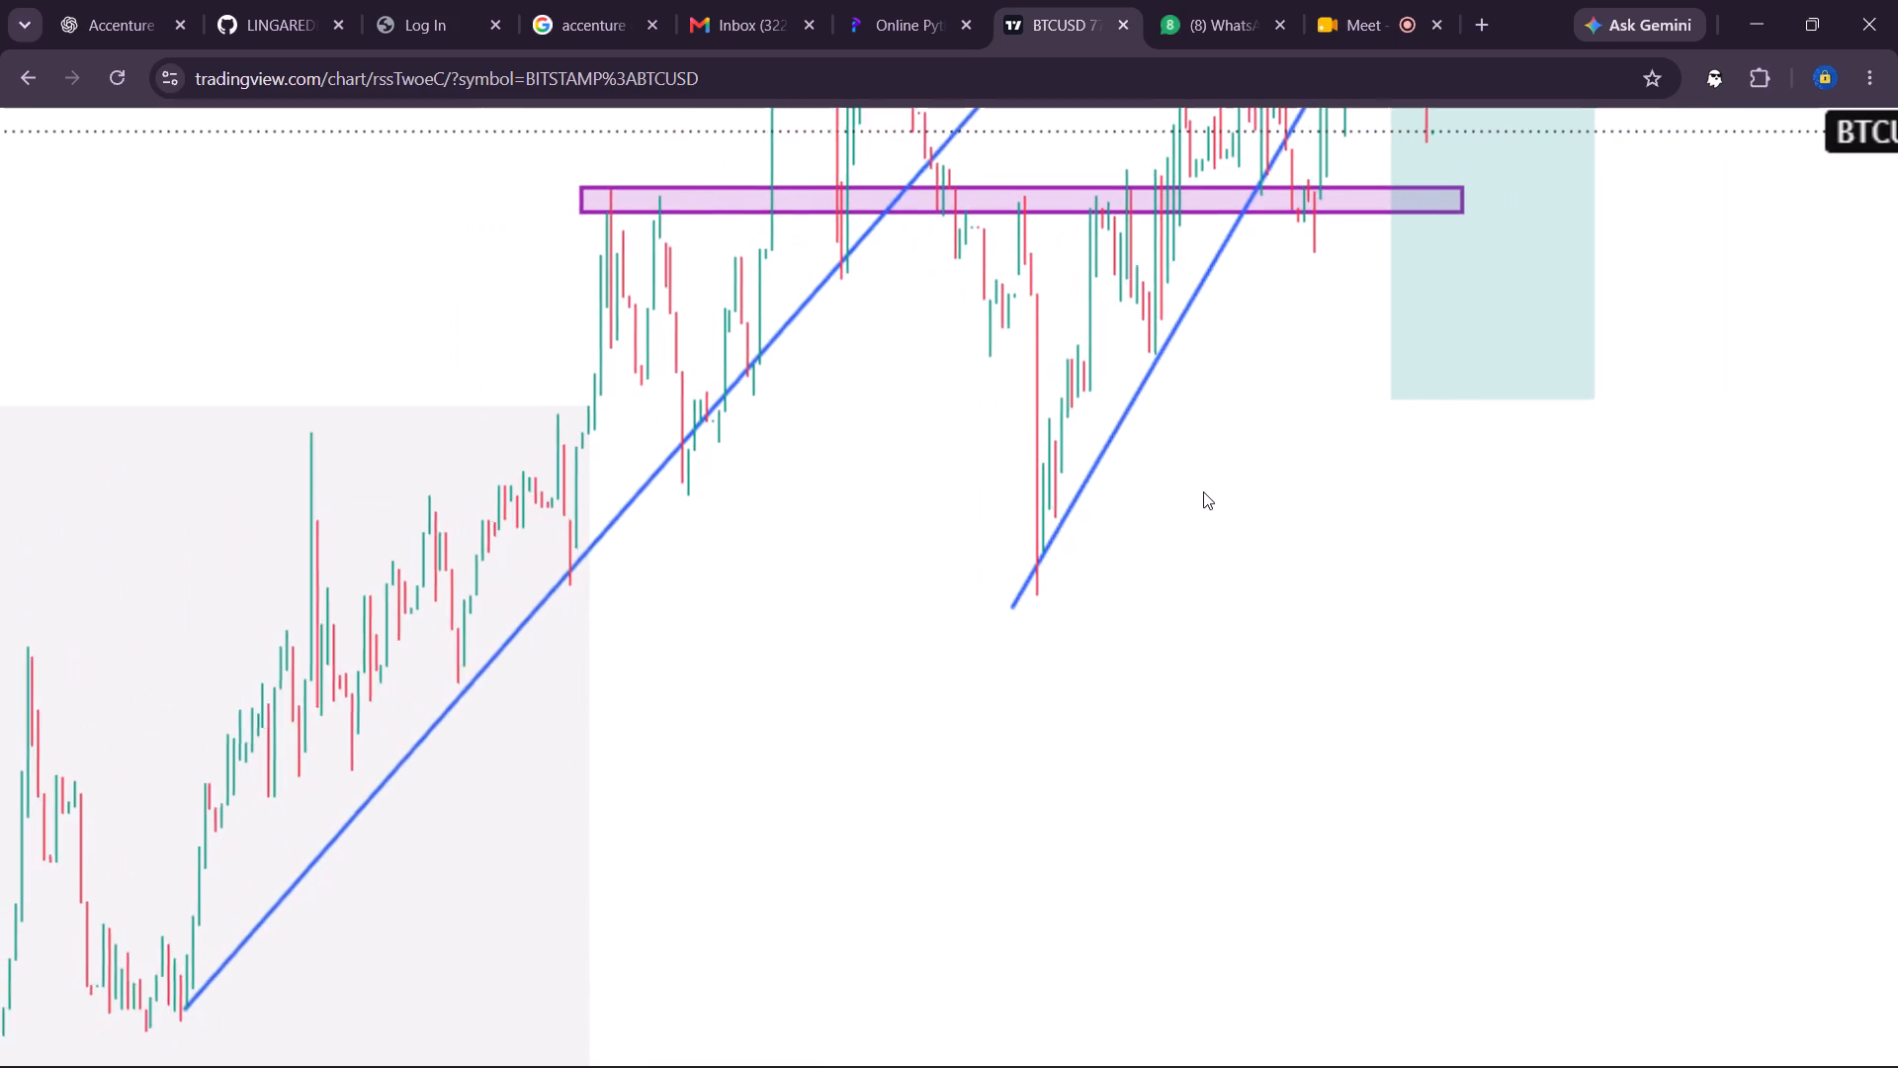
scroll(1203, 491, "down", 8)
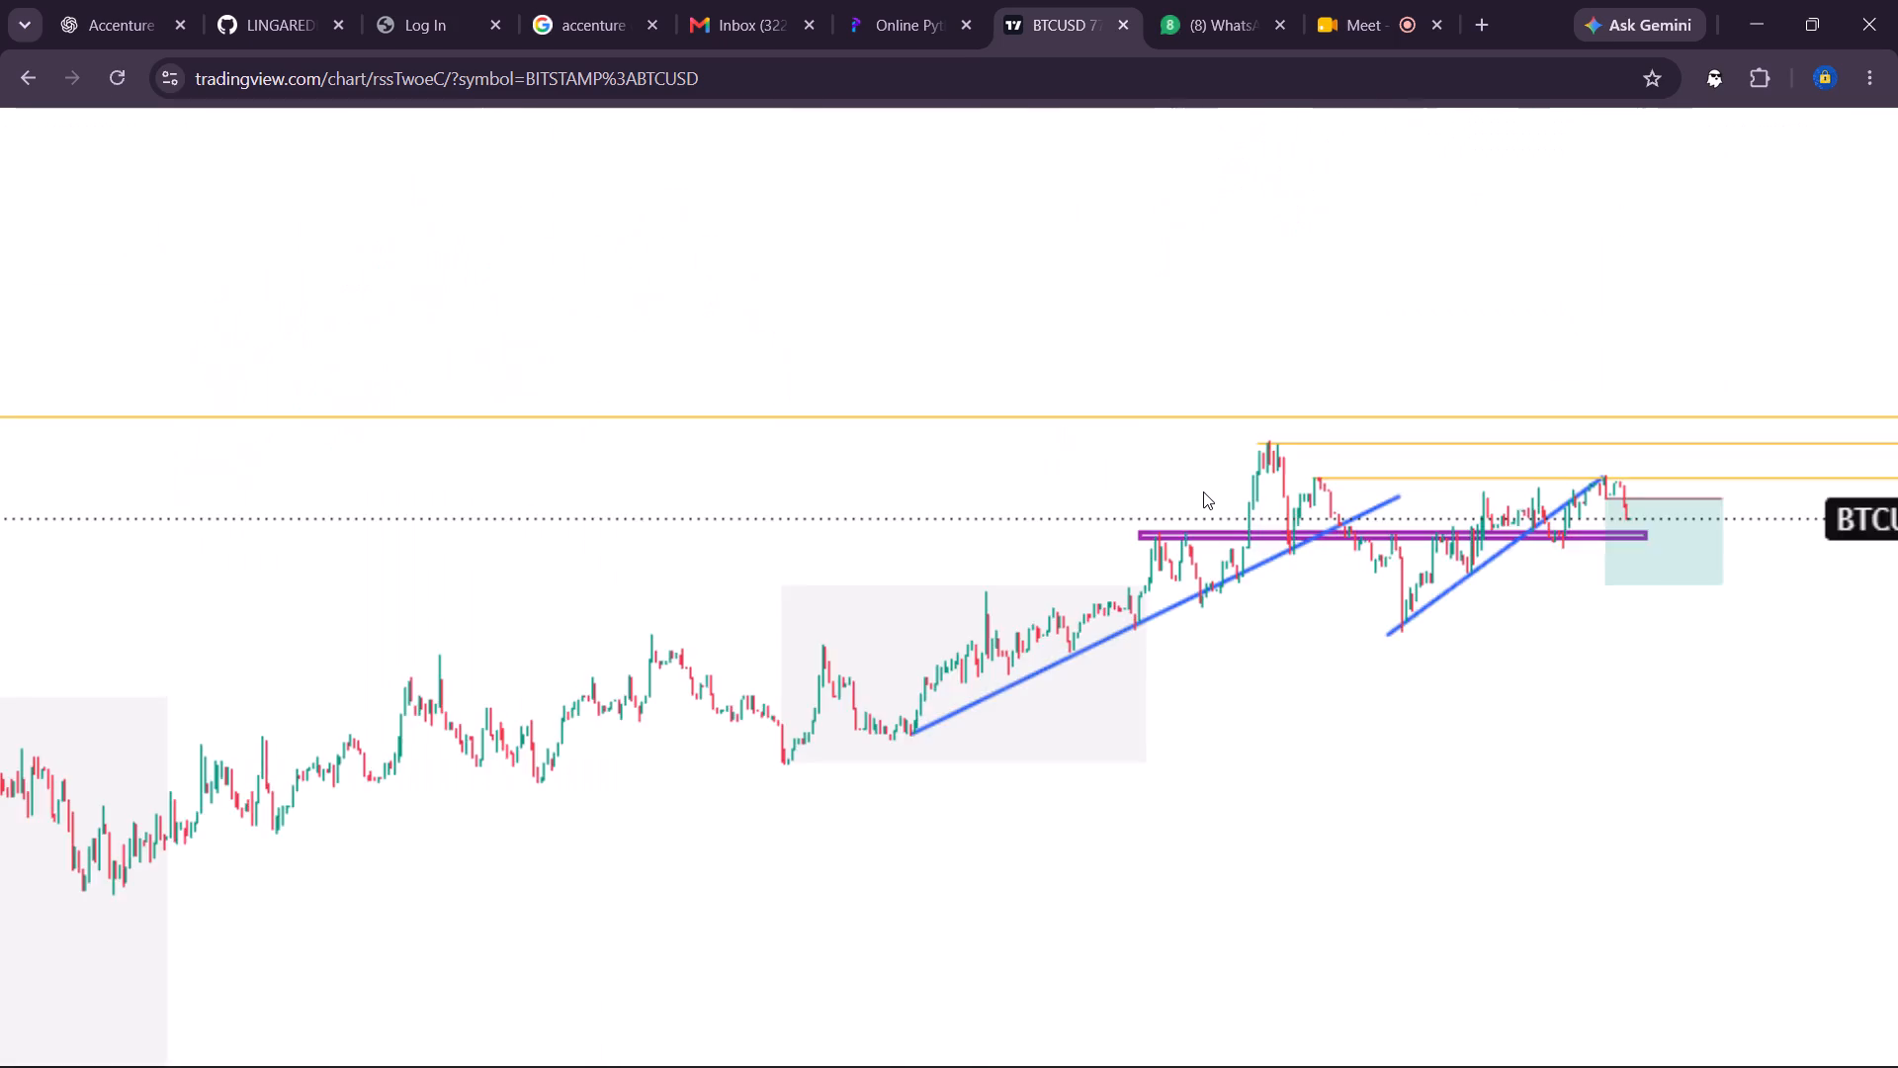
scroll(1203, 491, "down", 12)
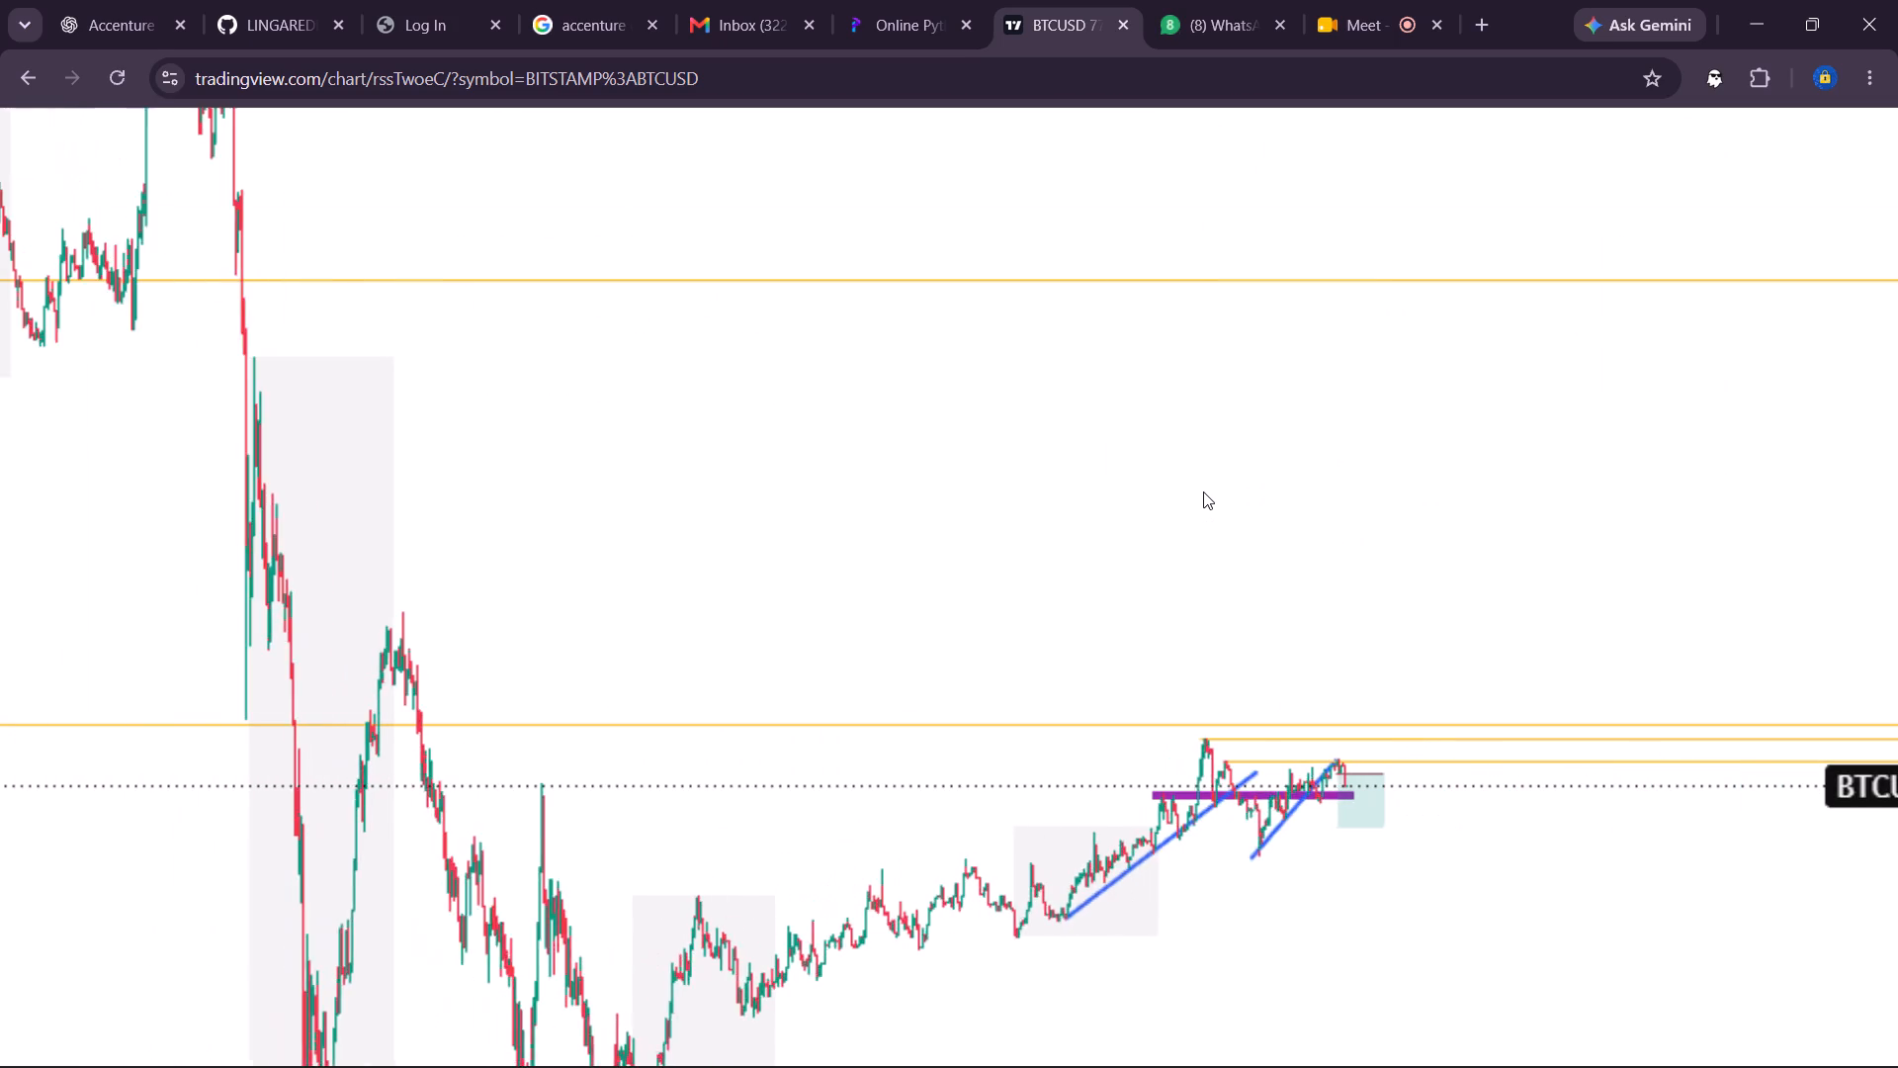
right_click(1203, 491)
left_click(1349, 228)
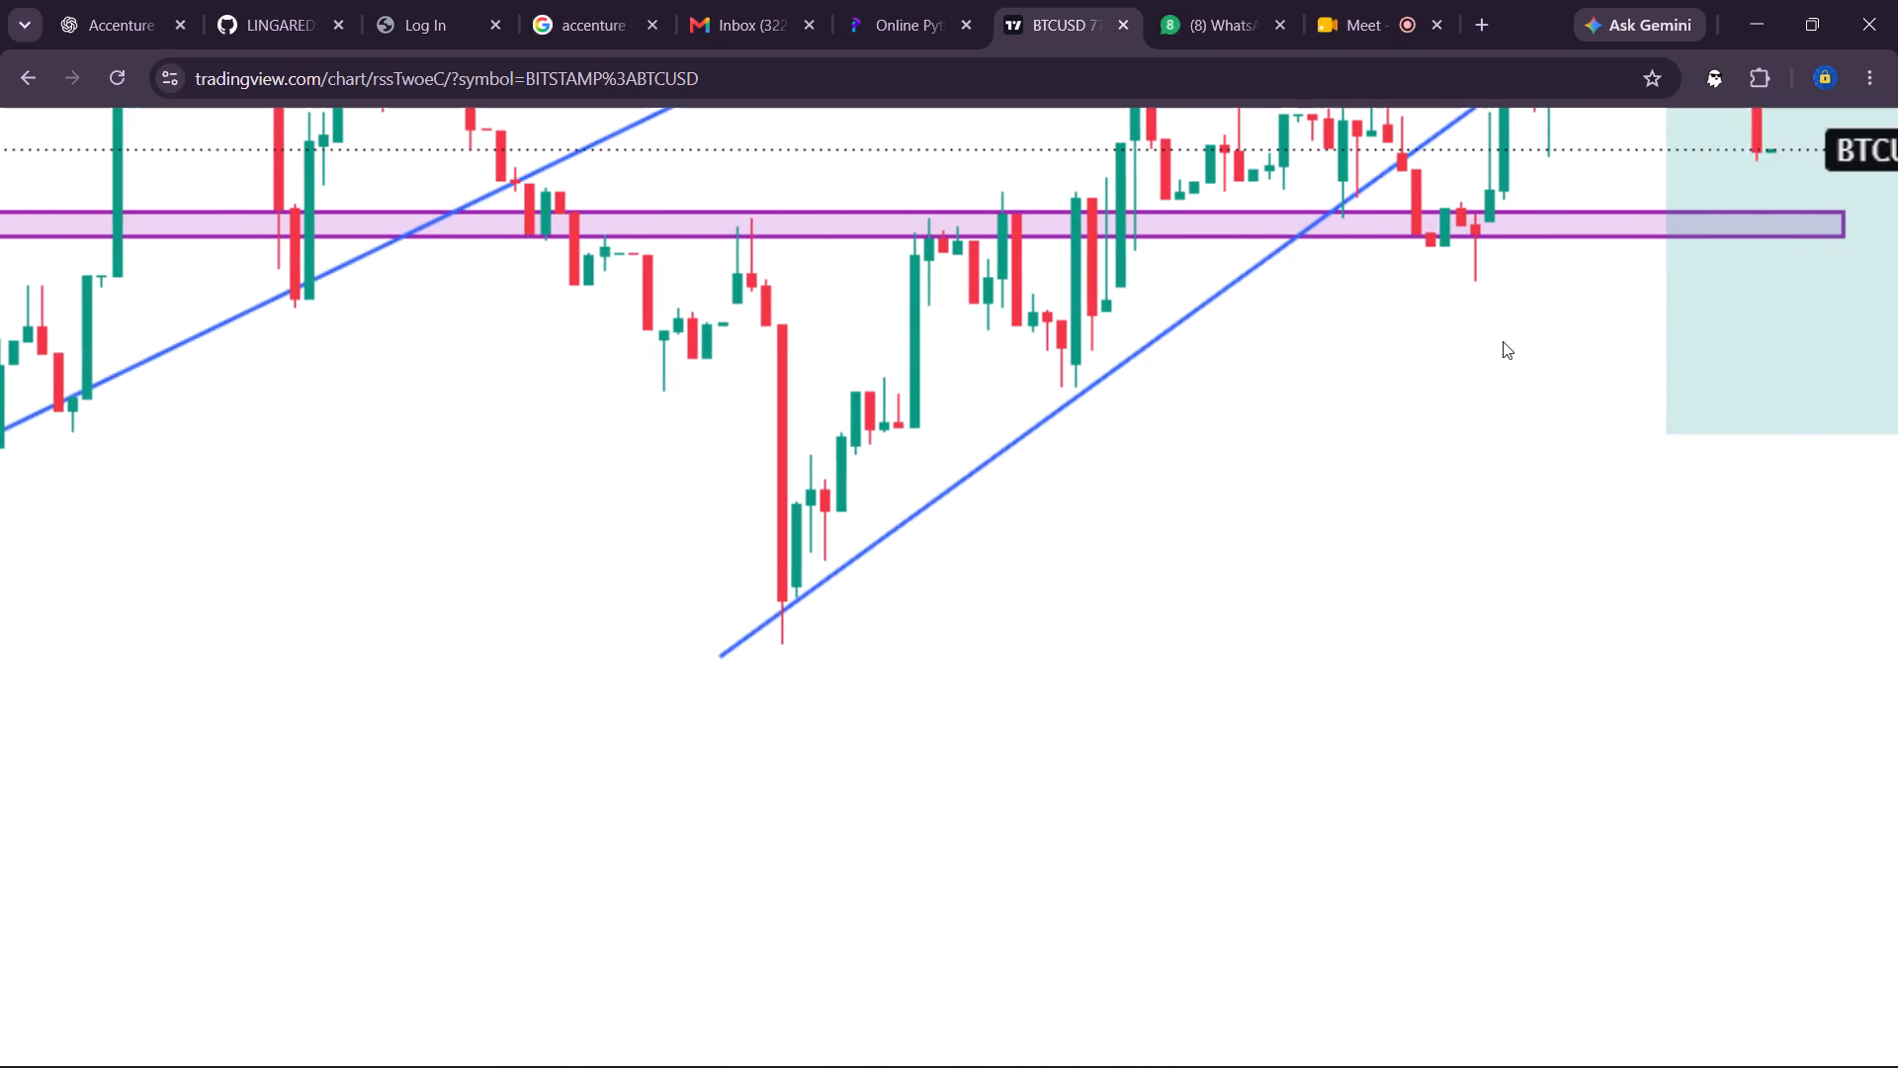
scroll(1811, 264, "left", 1)
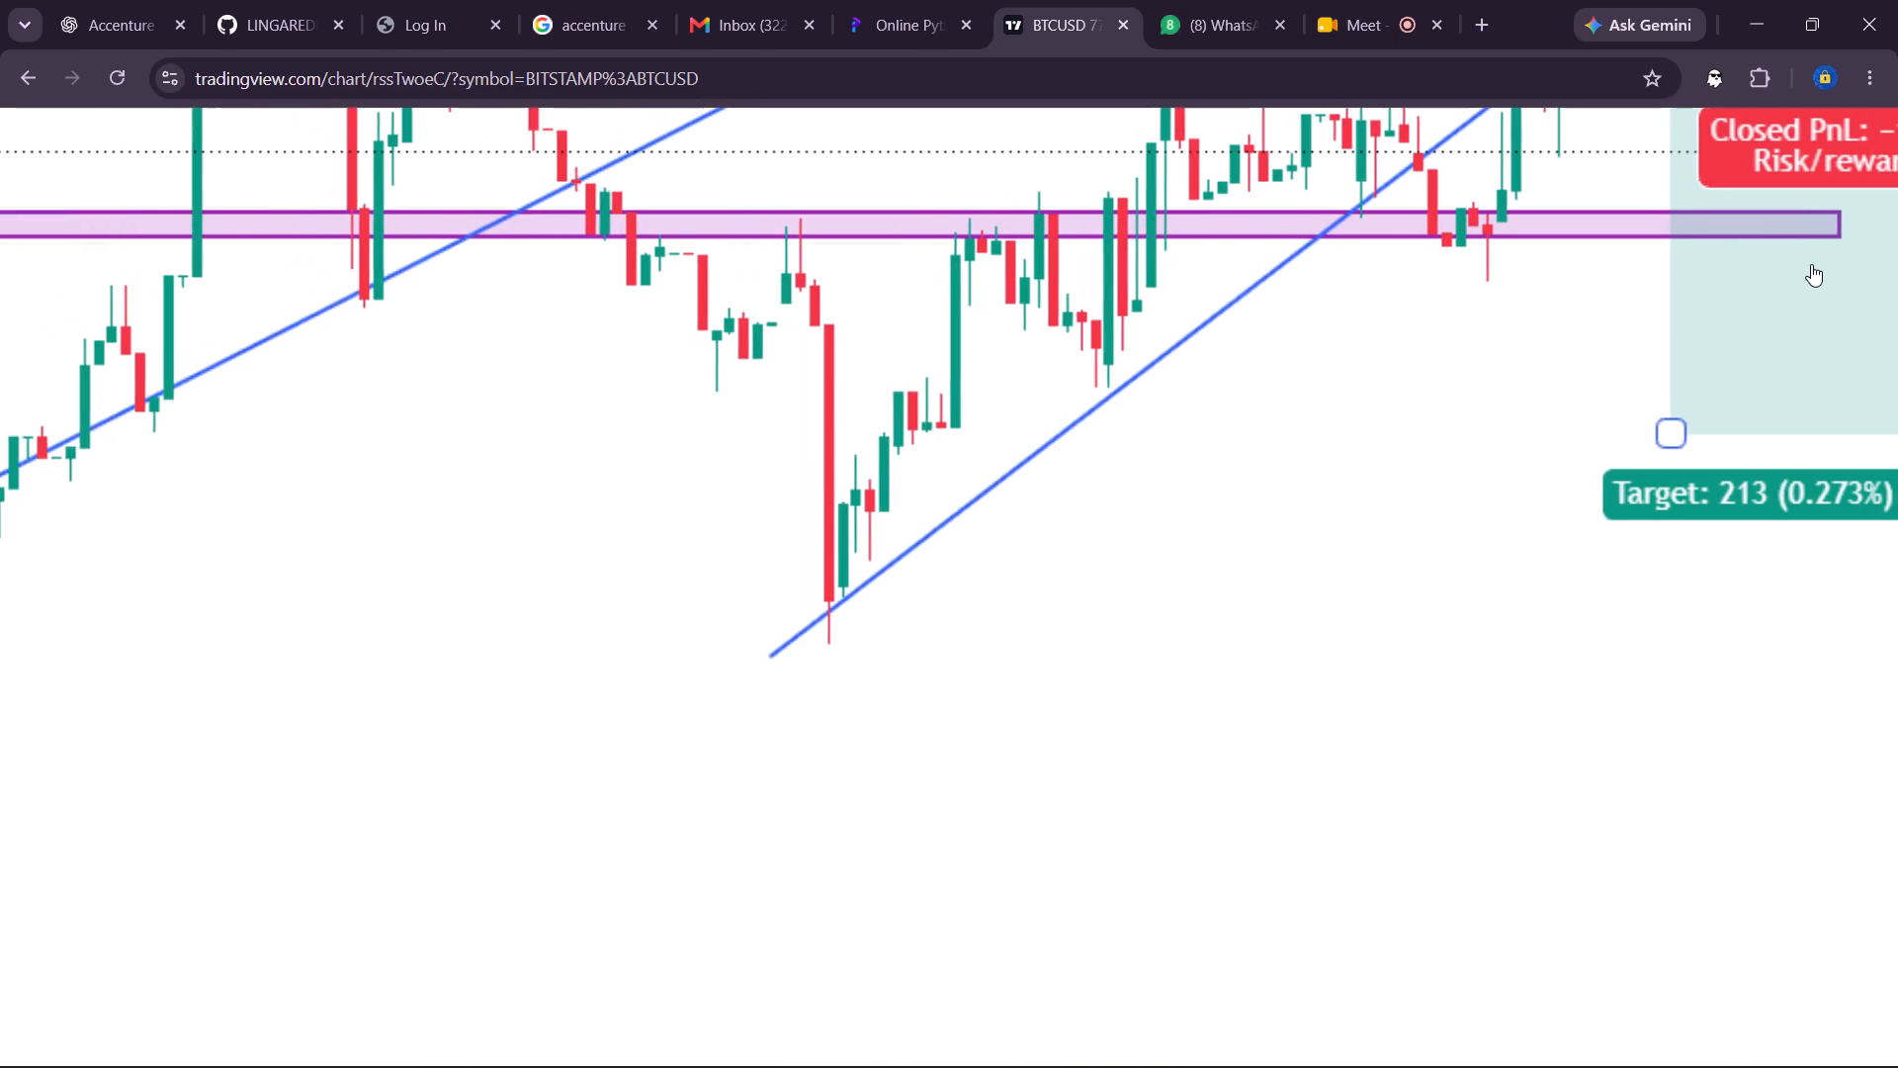
Open a new browser tab.
left_click(1484, 35)
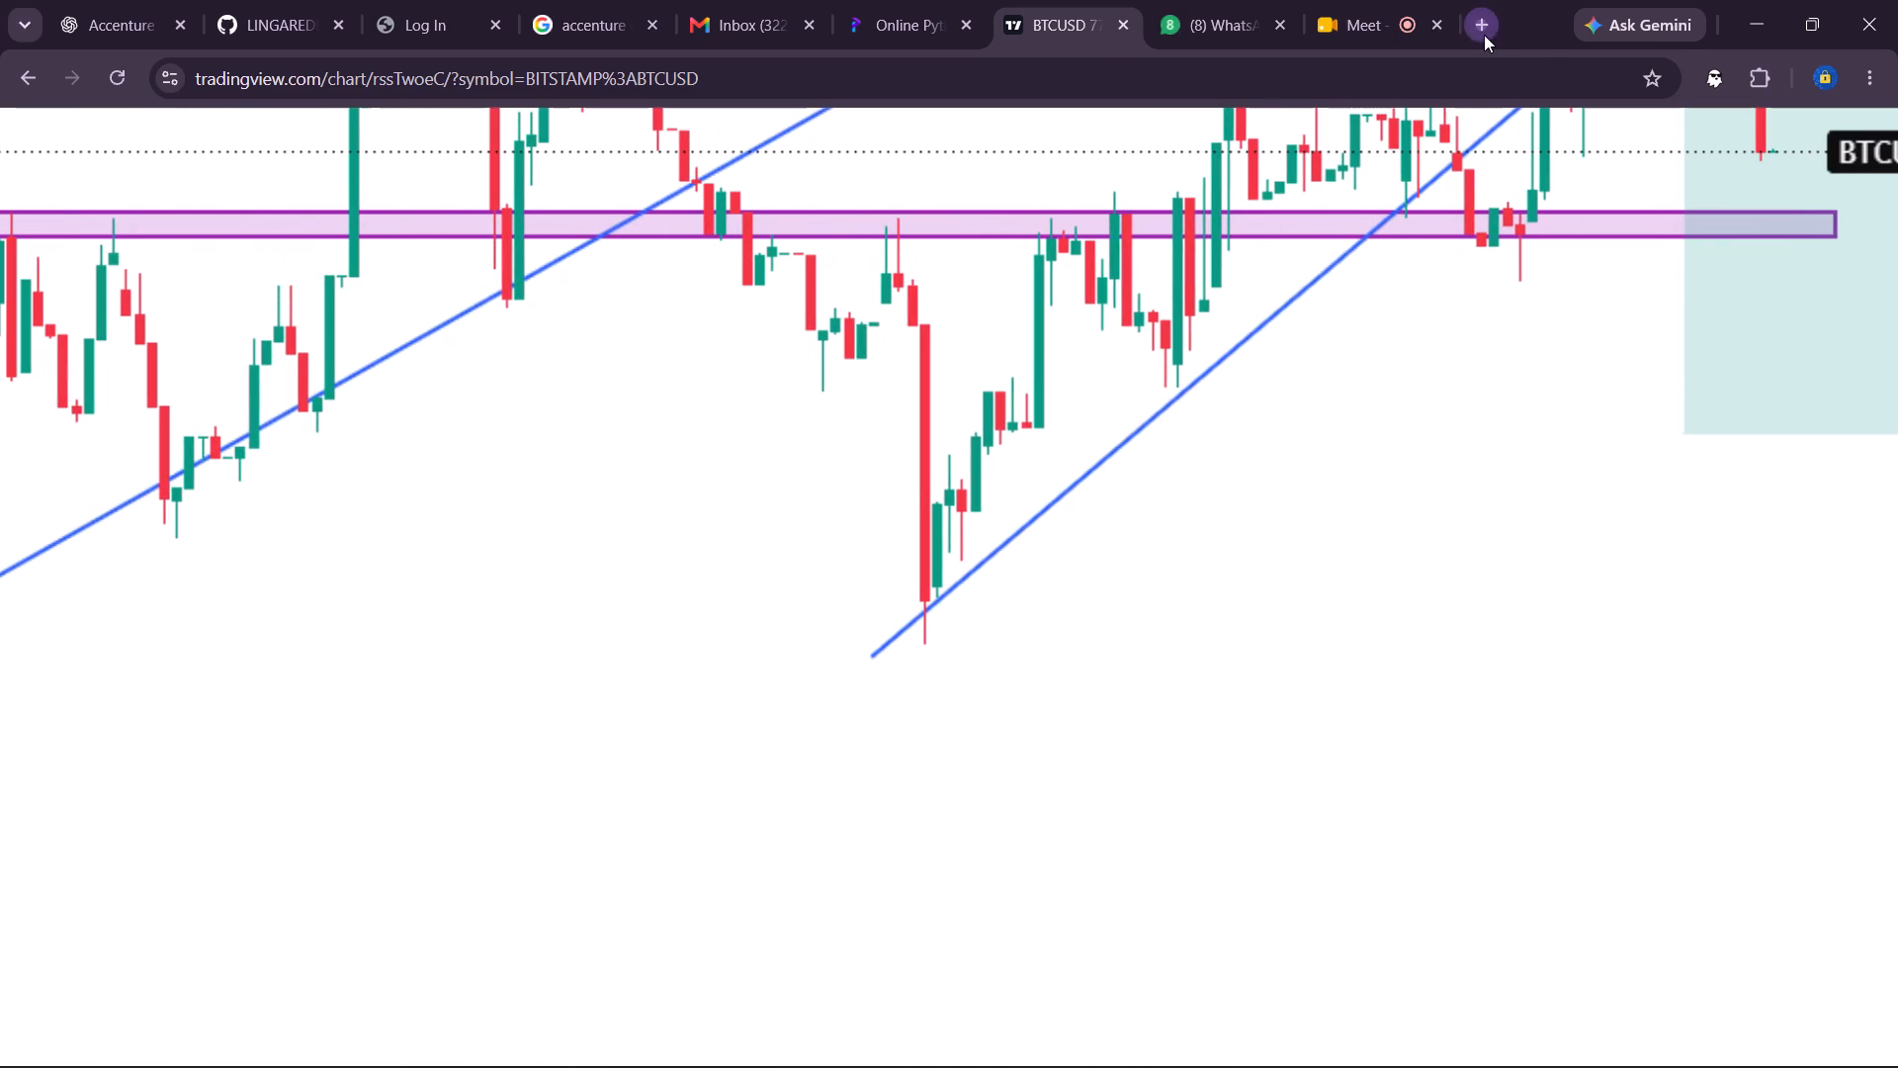
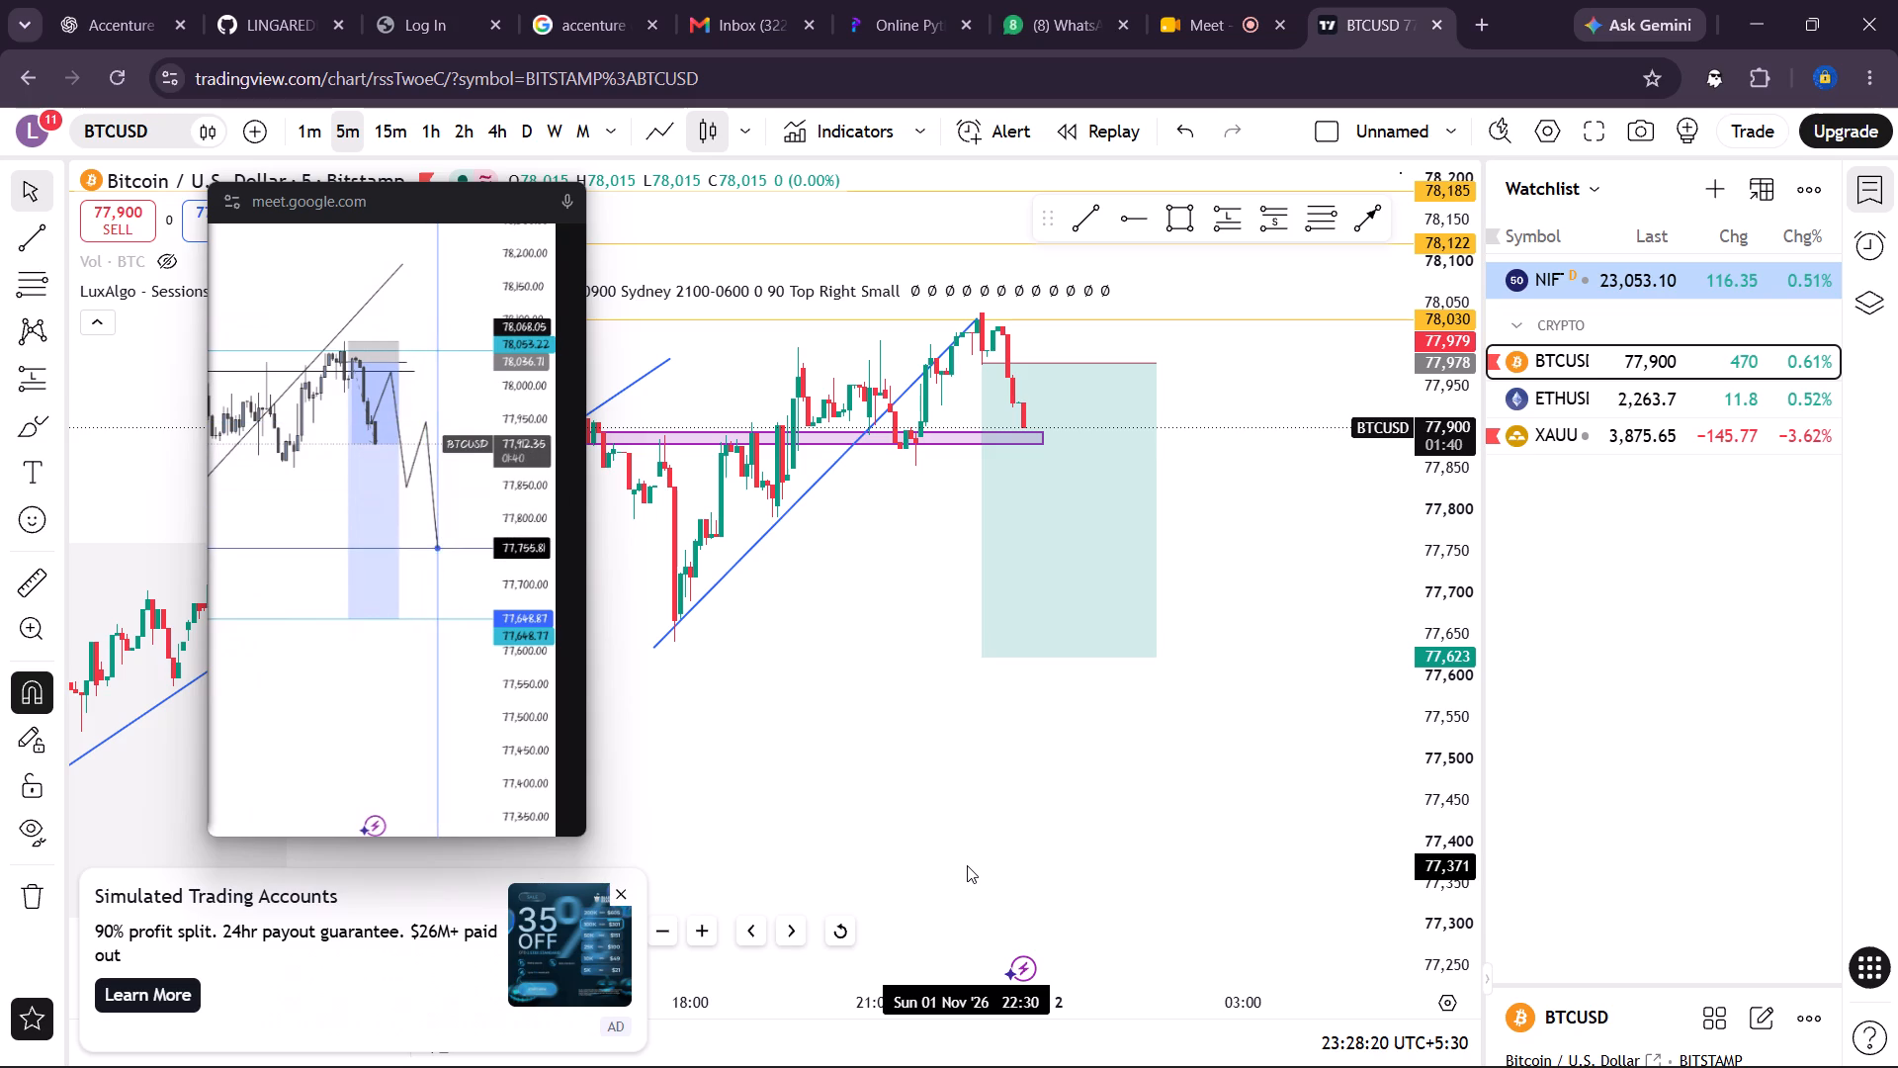
Examine the BTCUSD 5-minute price action around the short position, purple zone and trend lines over wider and narrower time ranges.
scroll(967, 865, "down", 1)
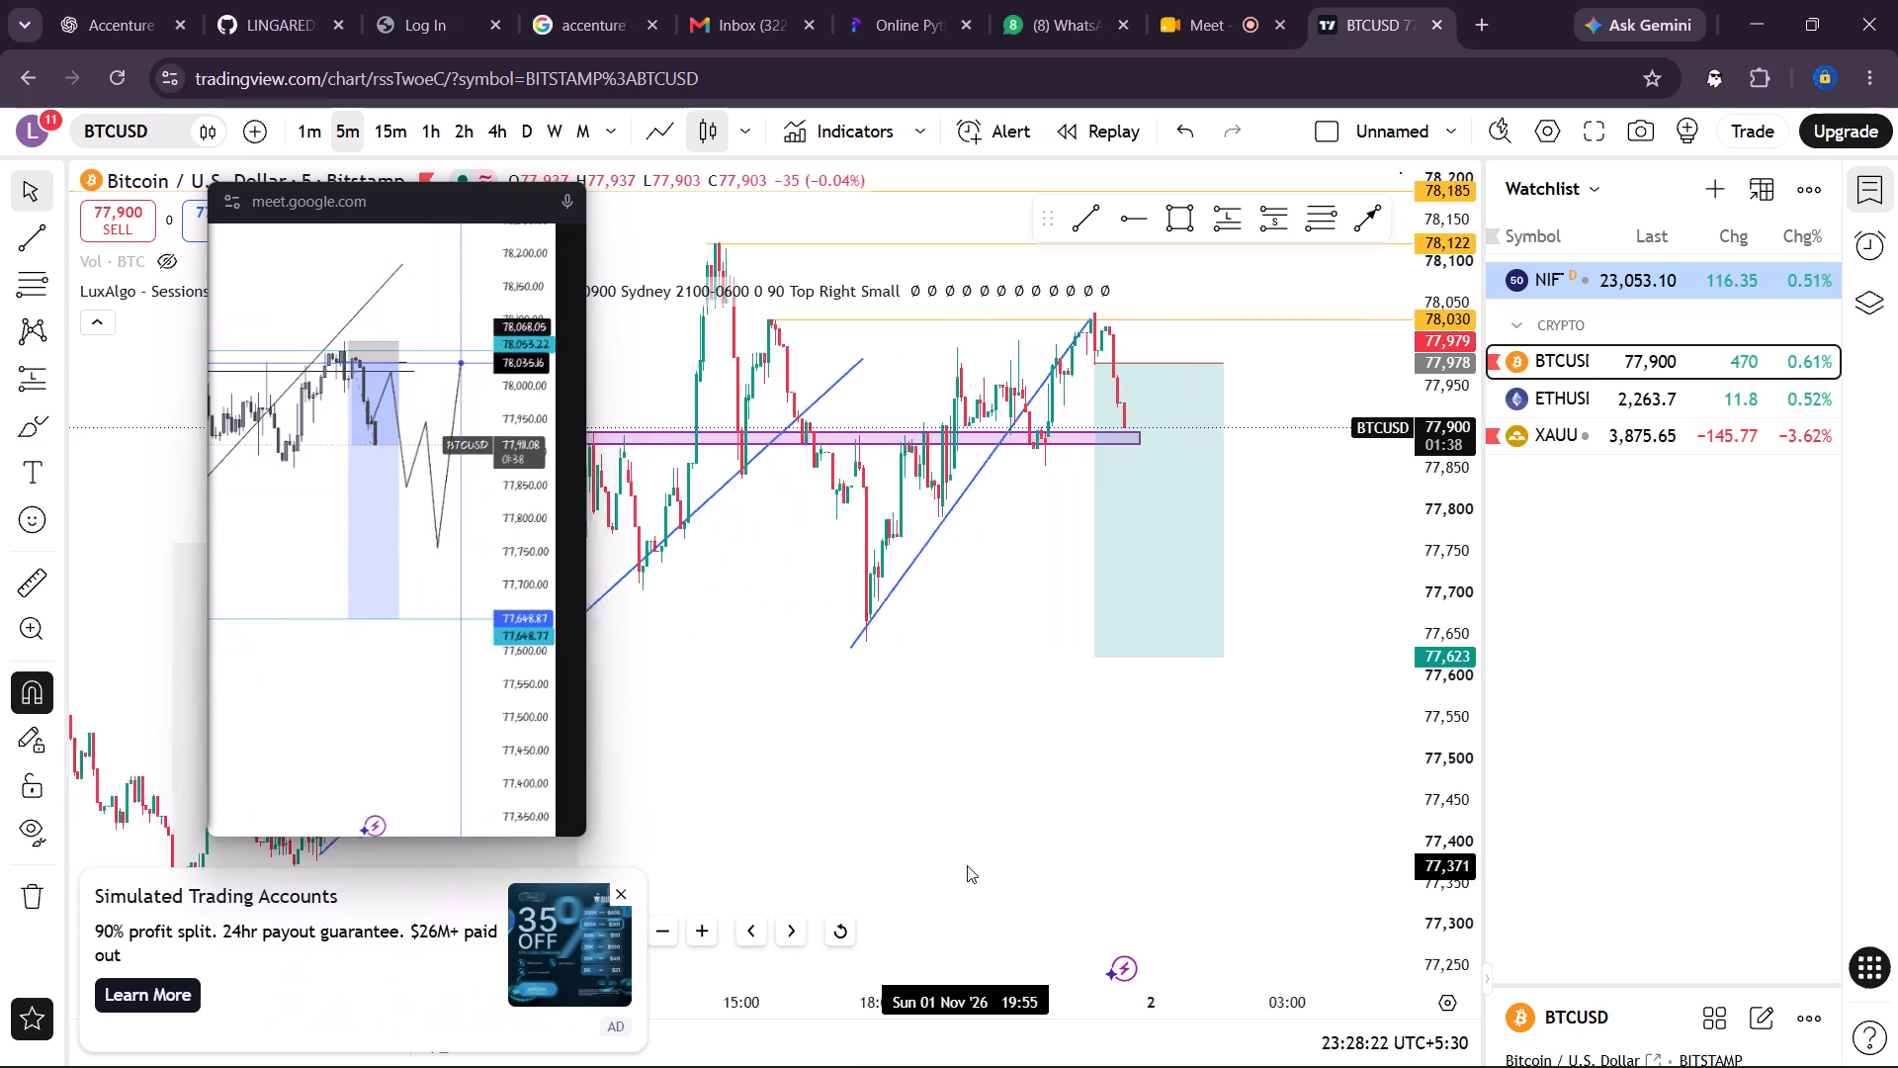
scroll(967, 865, "down", 4)
scroll(967, 865, "up", 1)
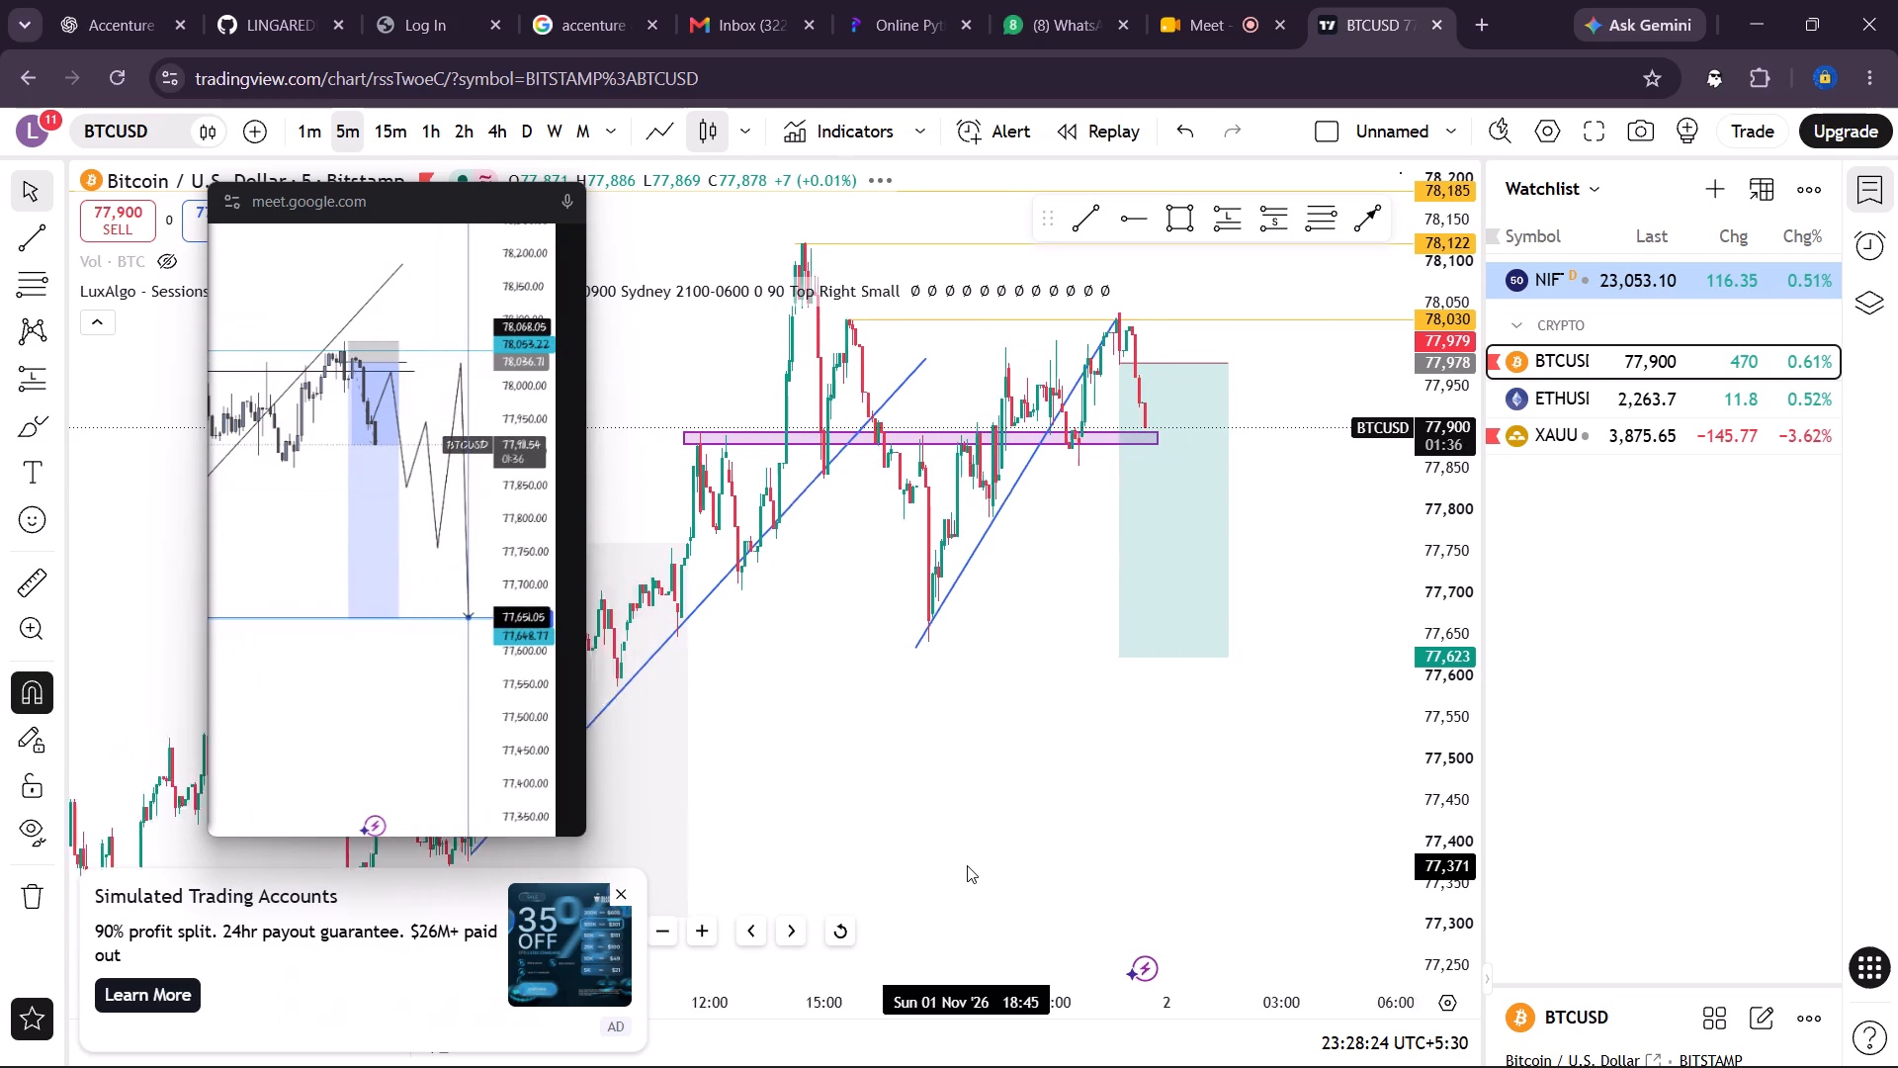
scroll(967, 865, "up", 2)
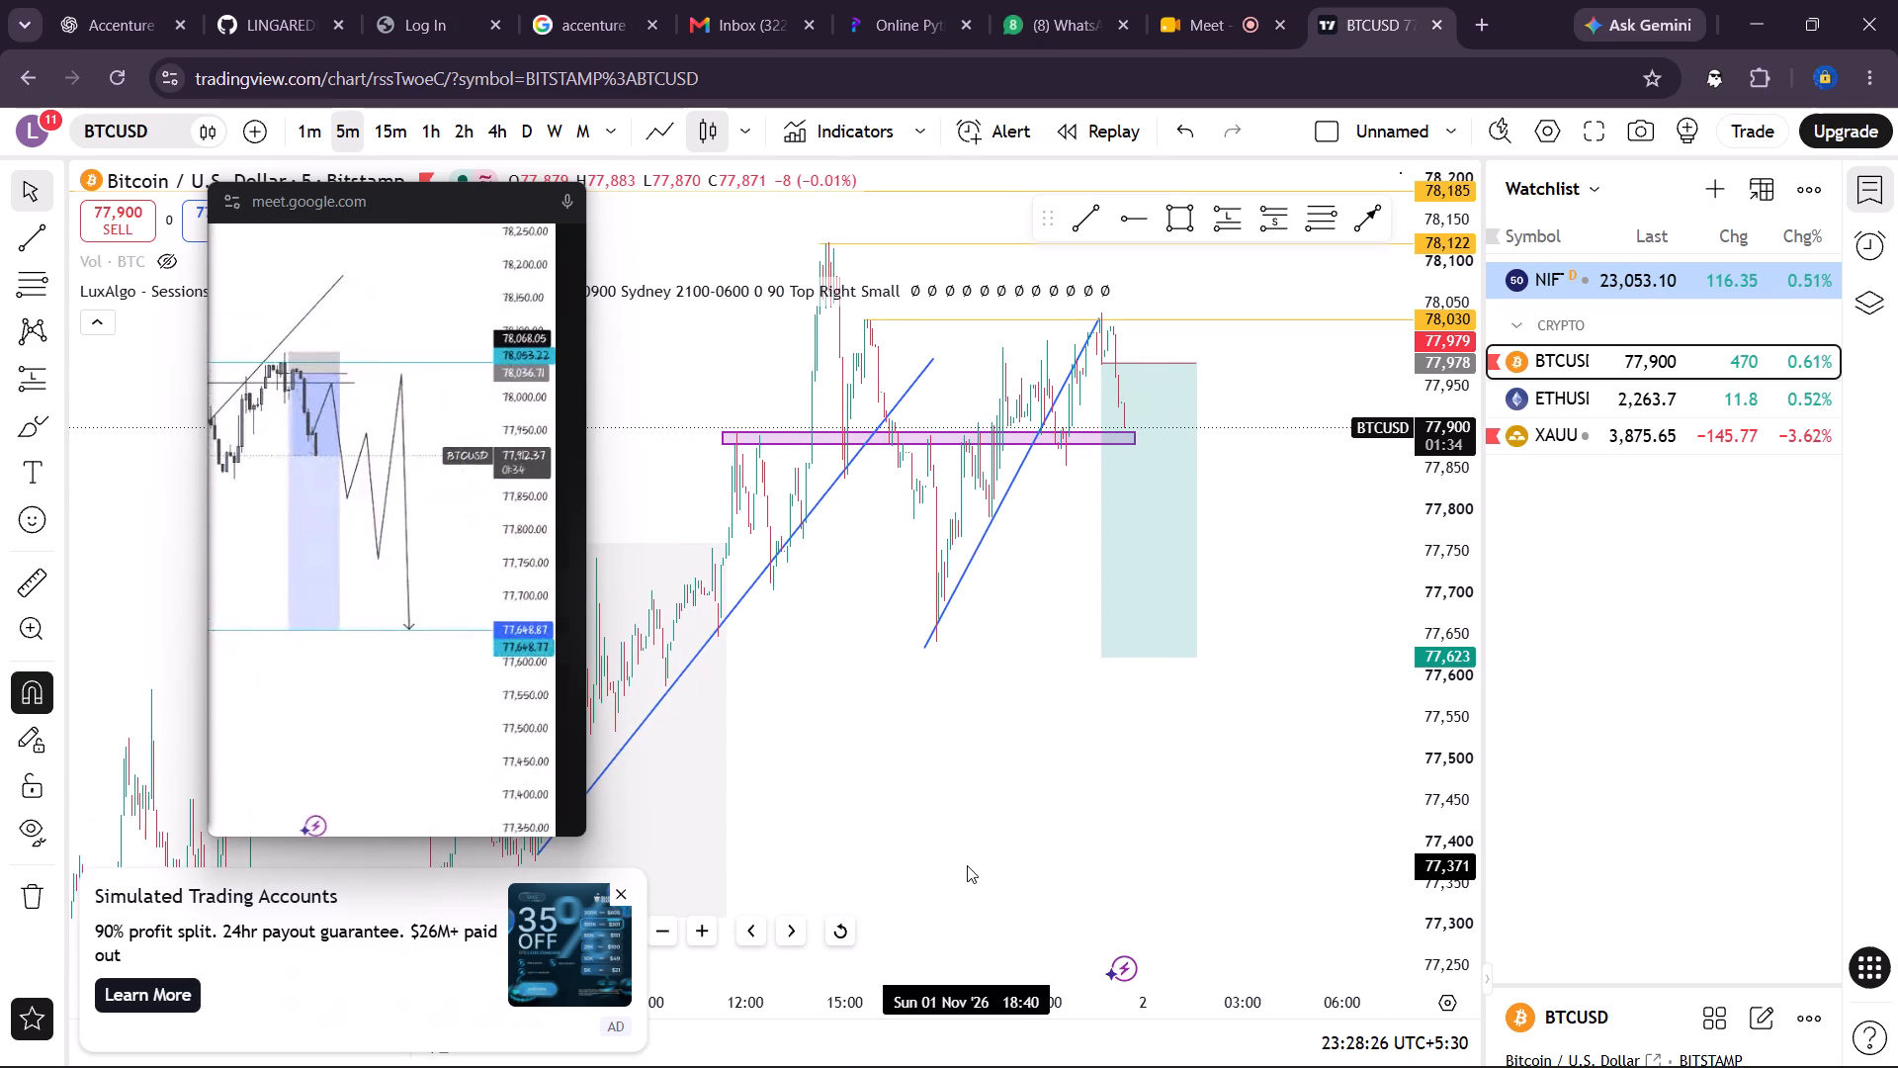
scroll(967, 865, "up", 2)
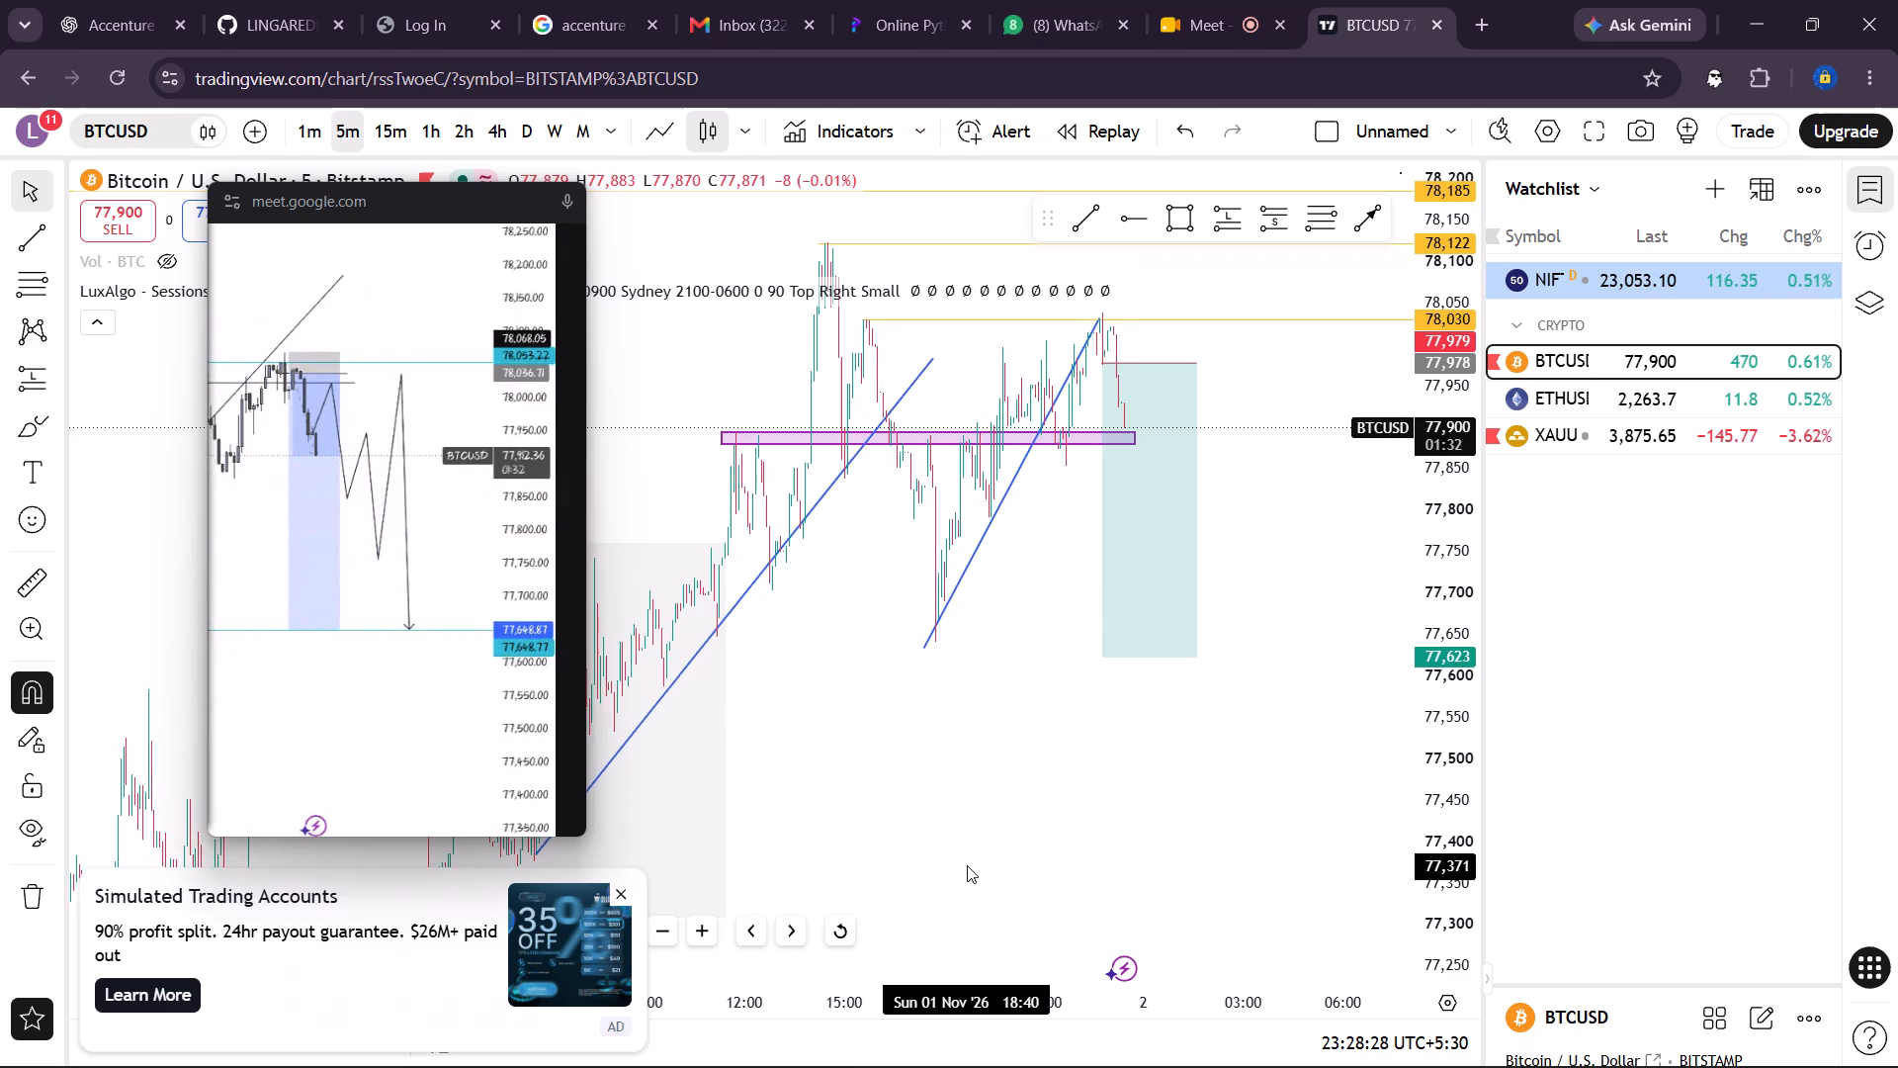
scroll(967, 865, "up", 1)
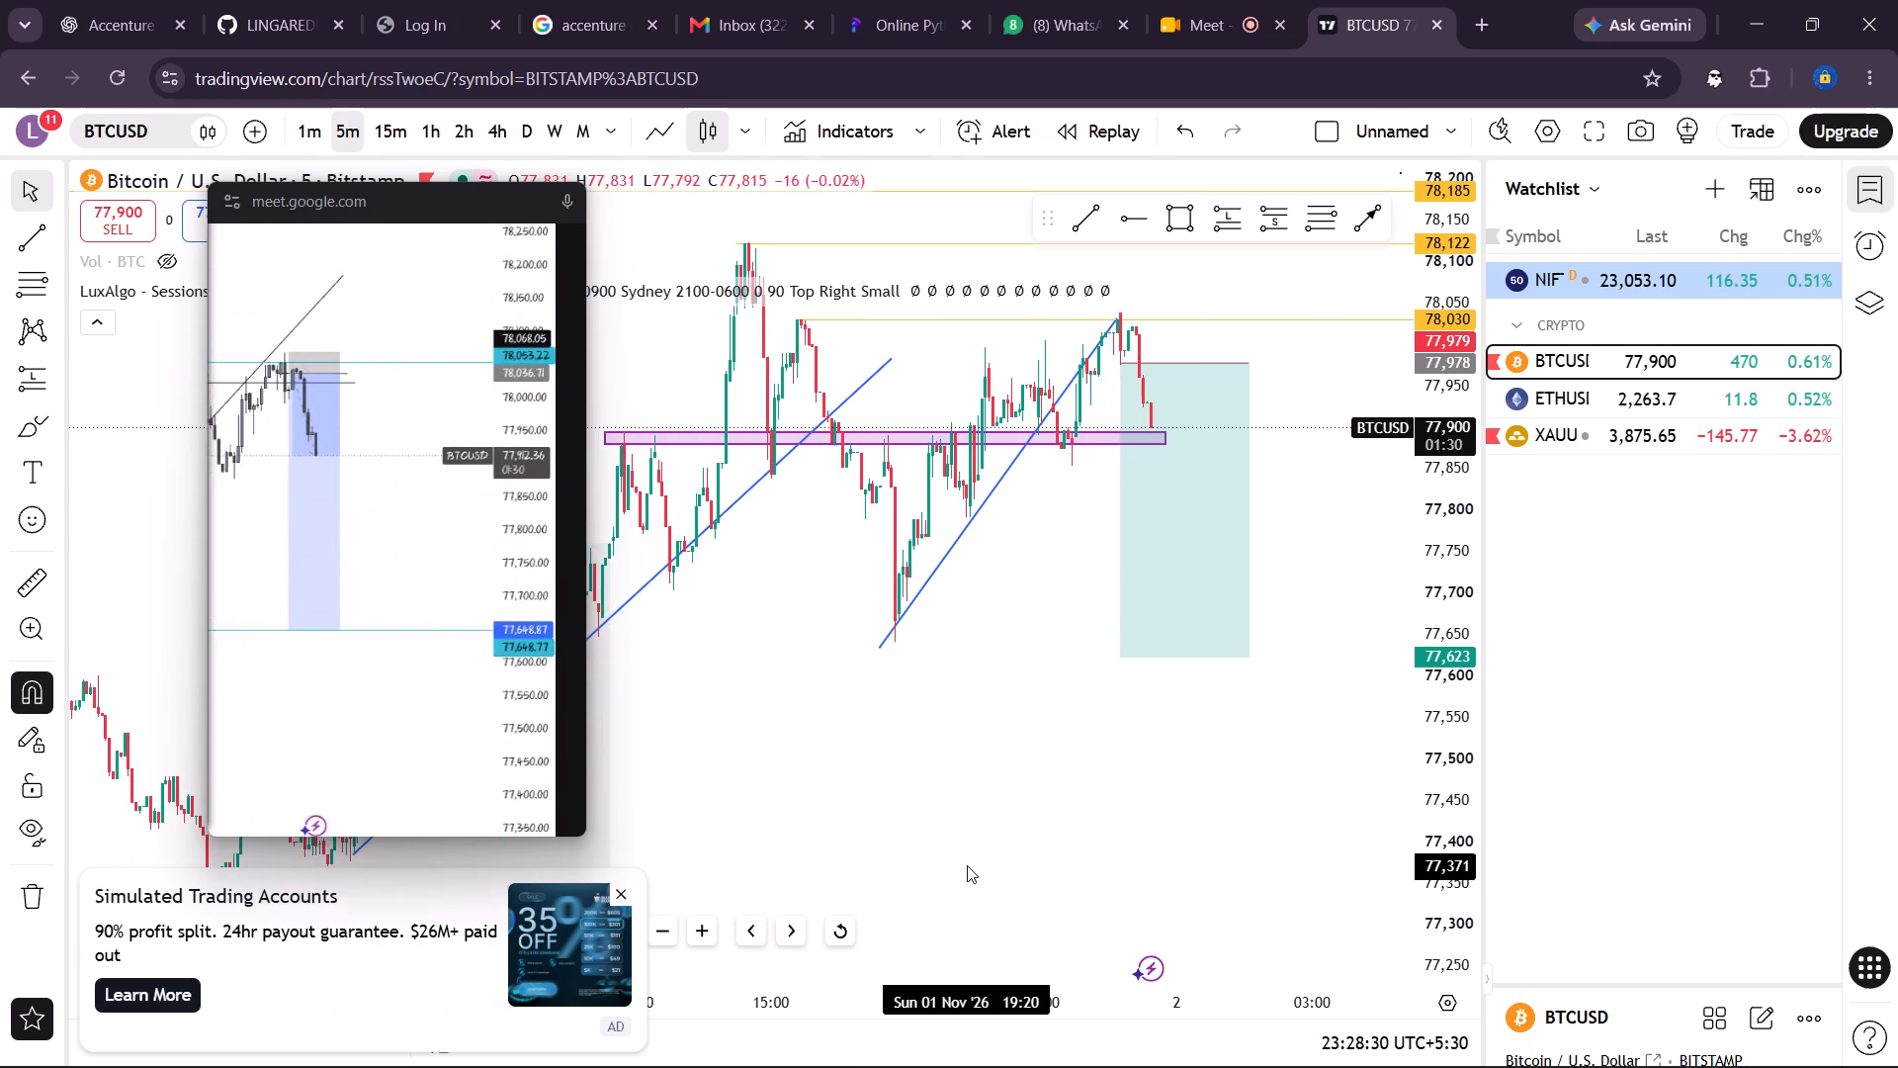
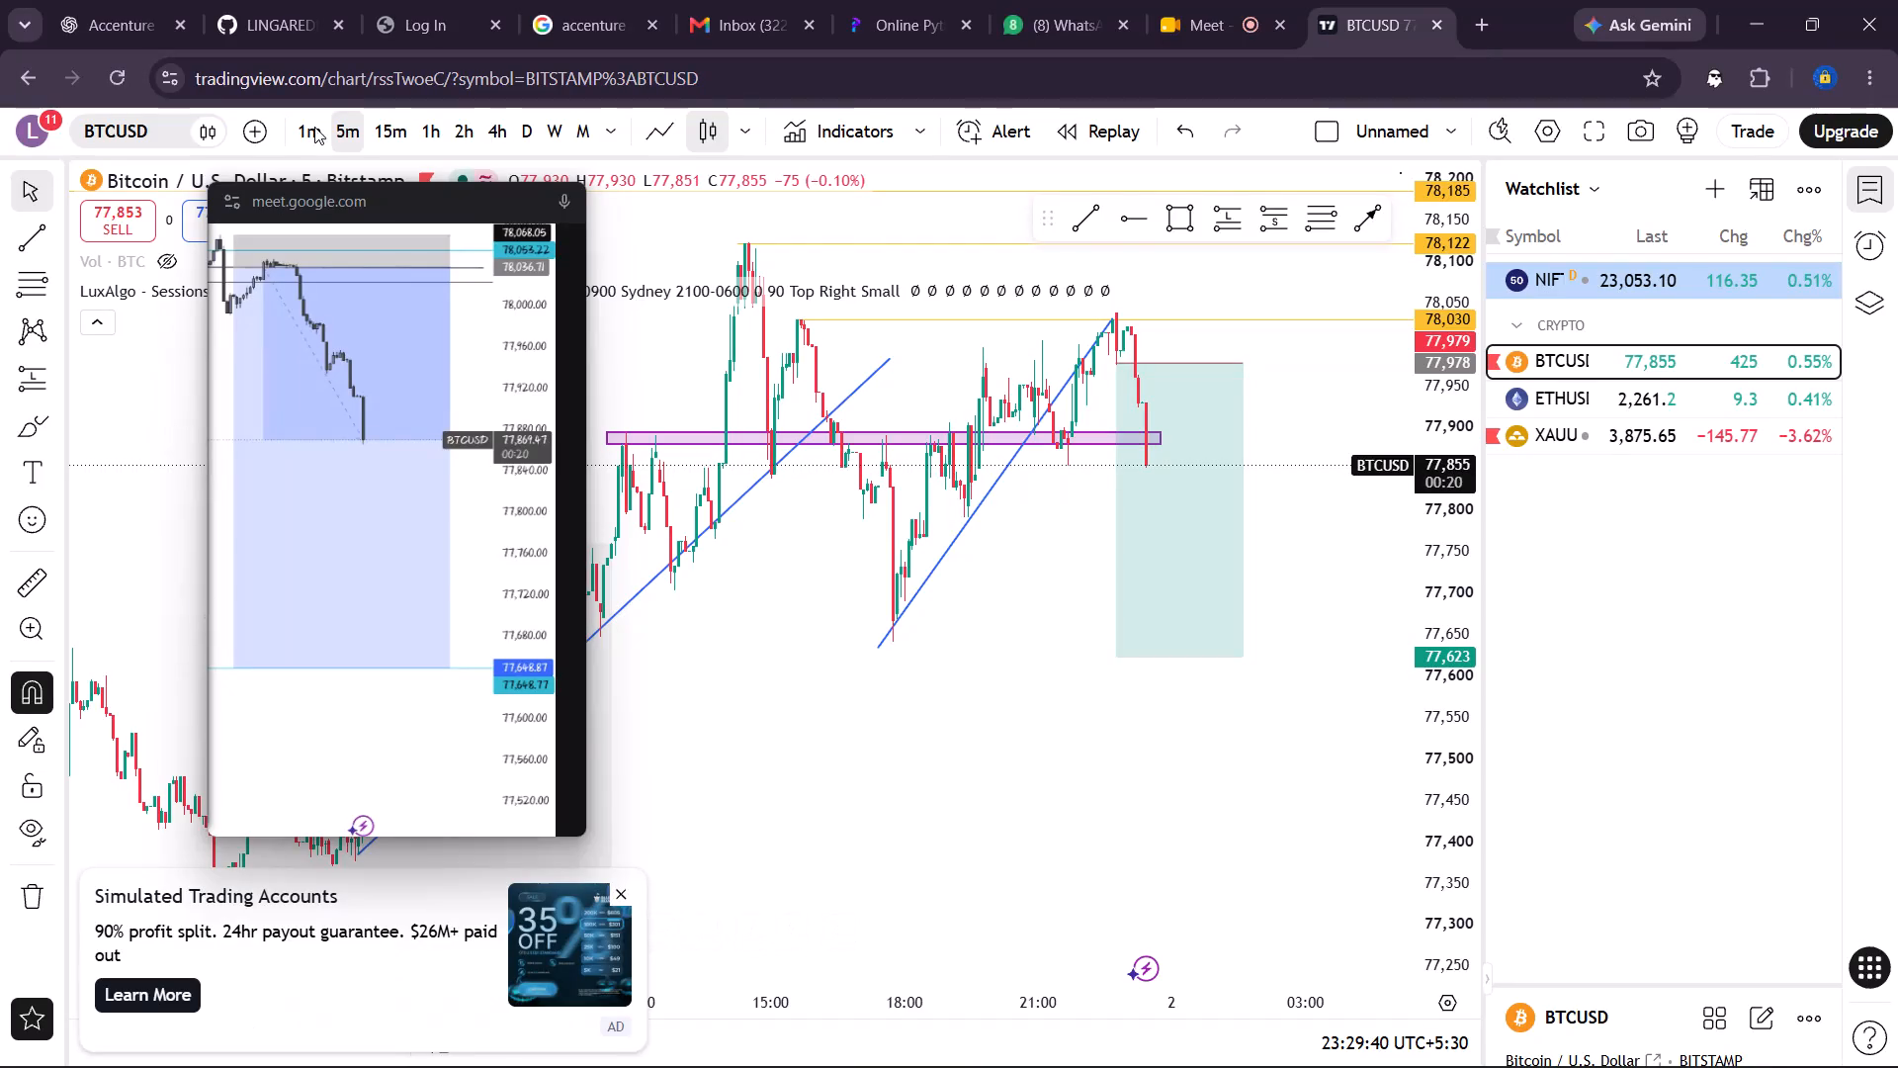
Switch the BTCUSD chart to the 1-minute interval and examine the recent price move around the short position and purple zone.
left_click(312, 125)
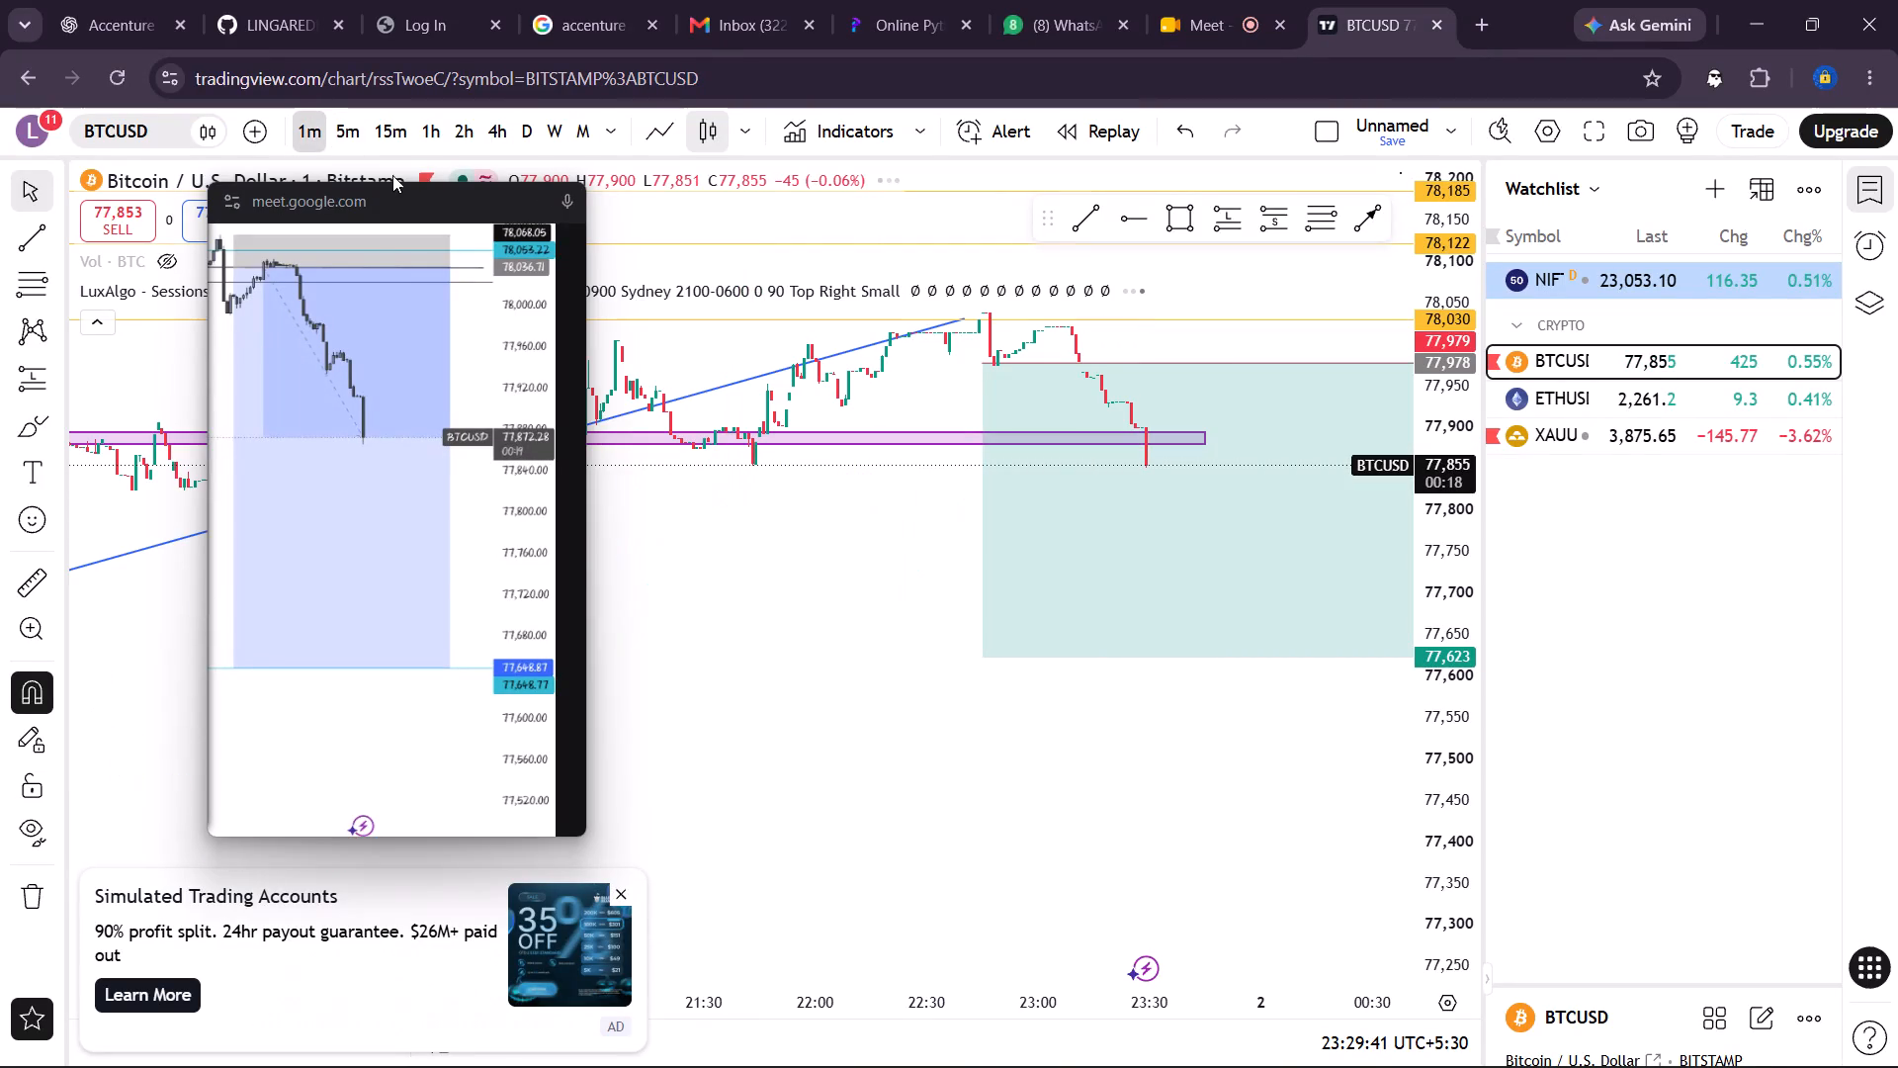
scroll(831, 630, "left", 1)
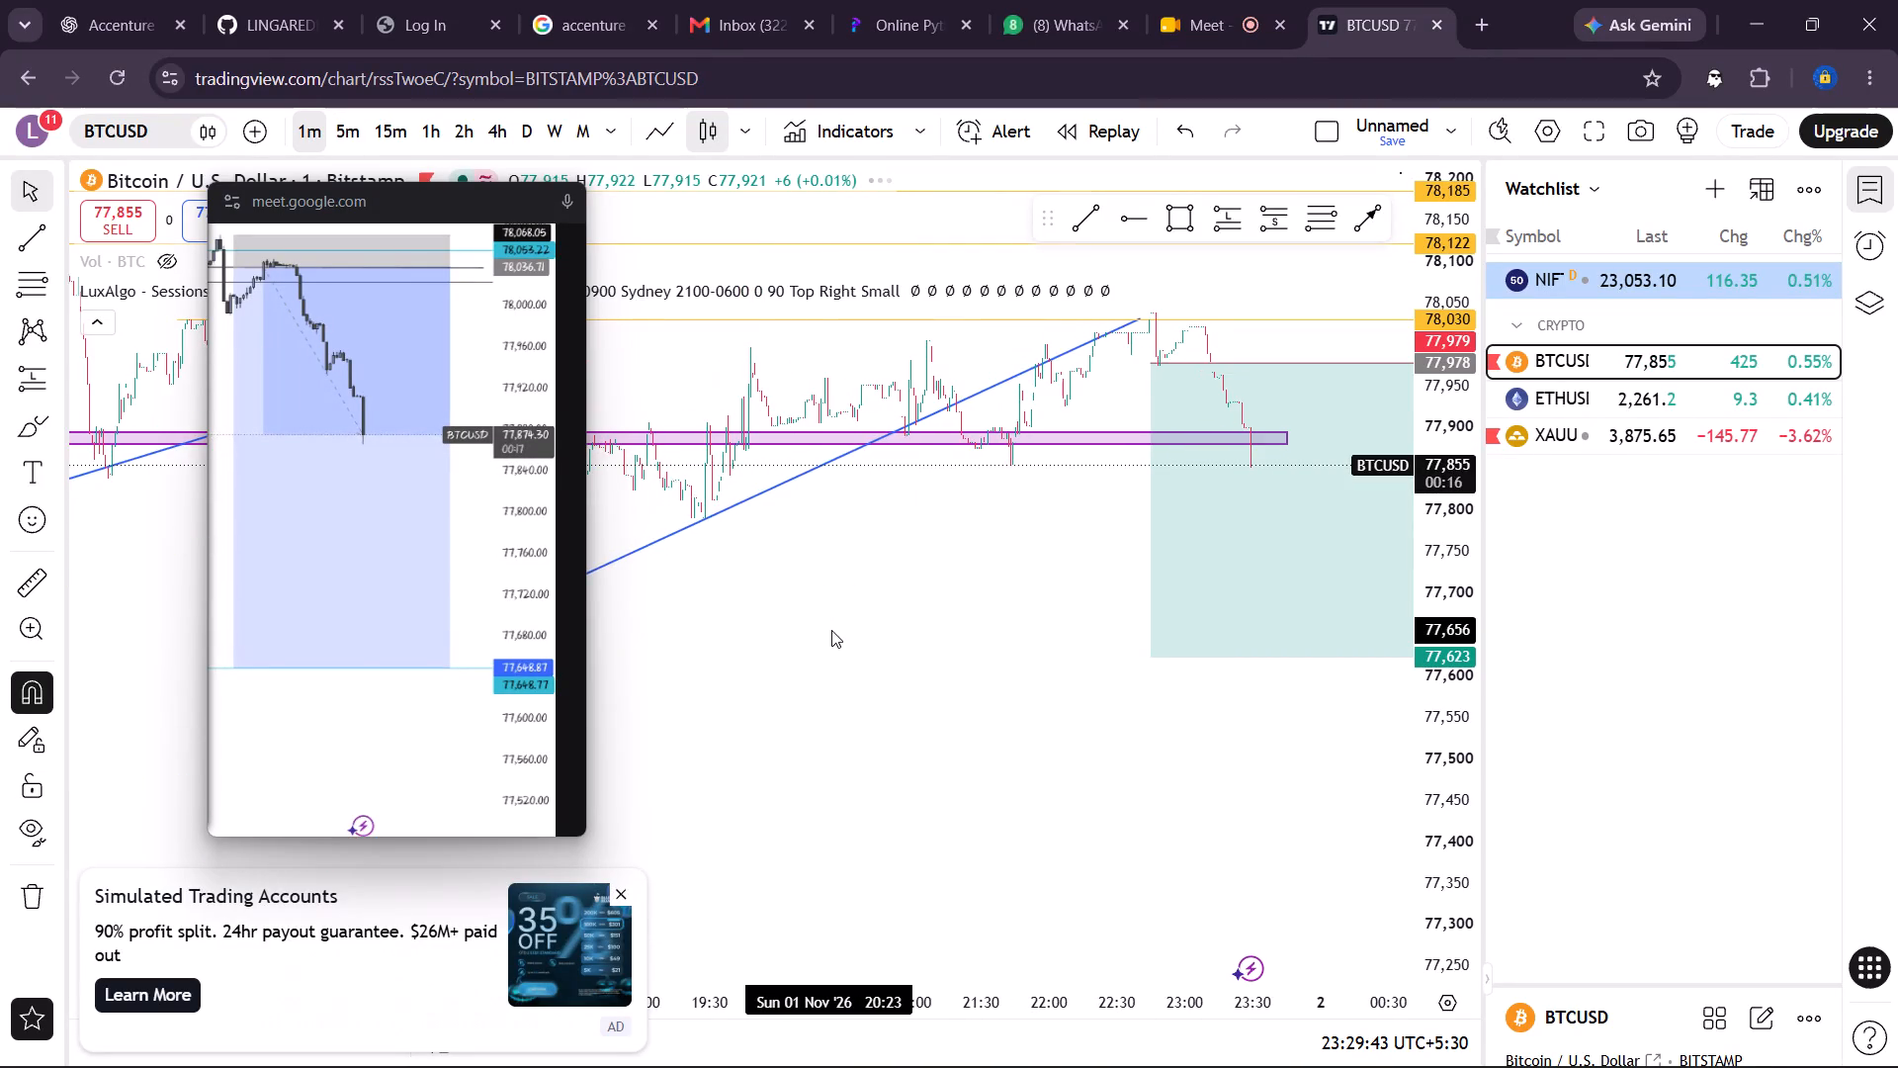
scroll(831, 630, "left", 2)
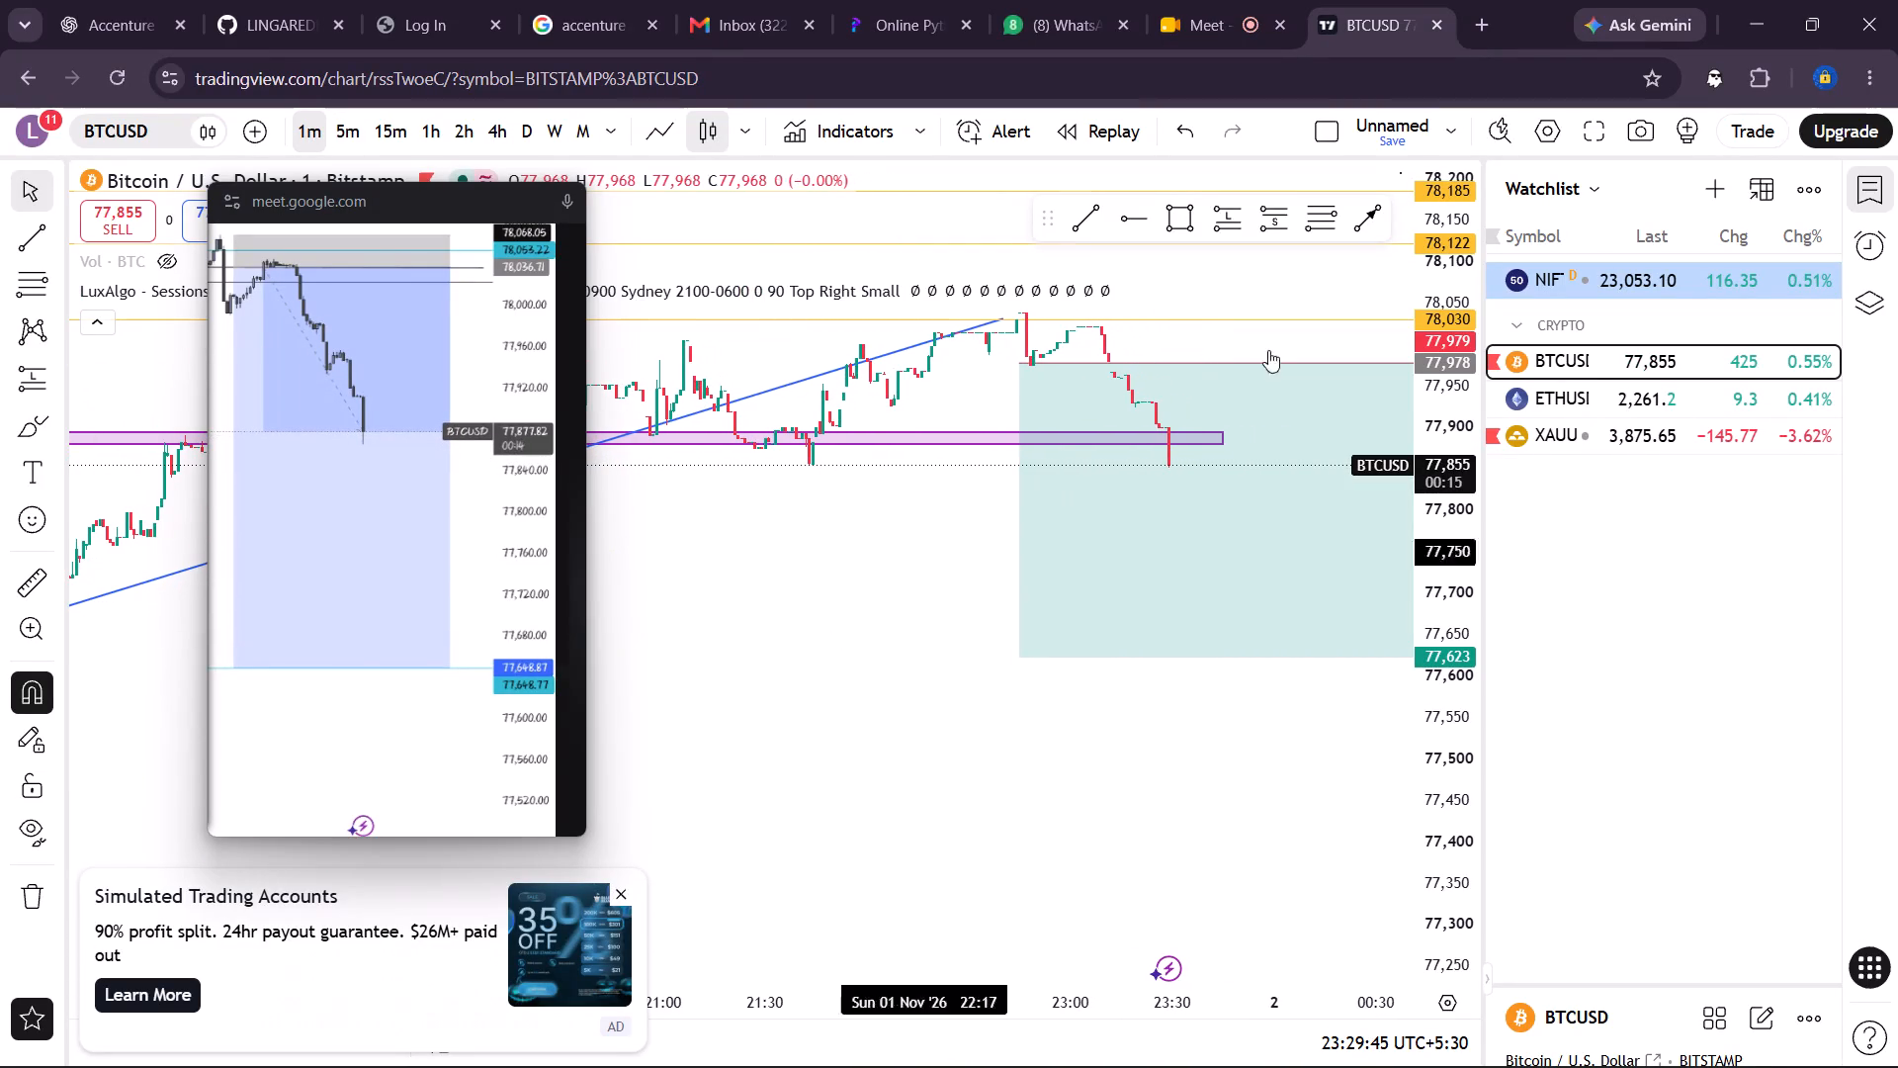
scroll(1451, 464, "up", 4)
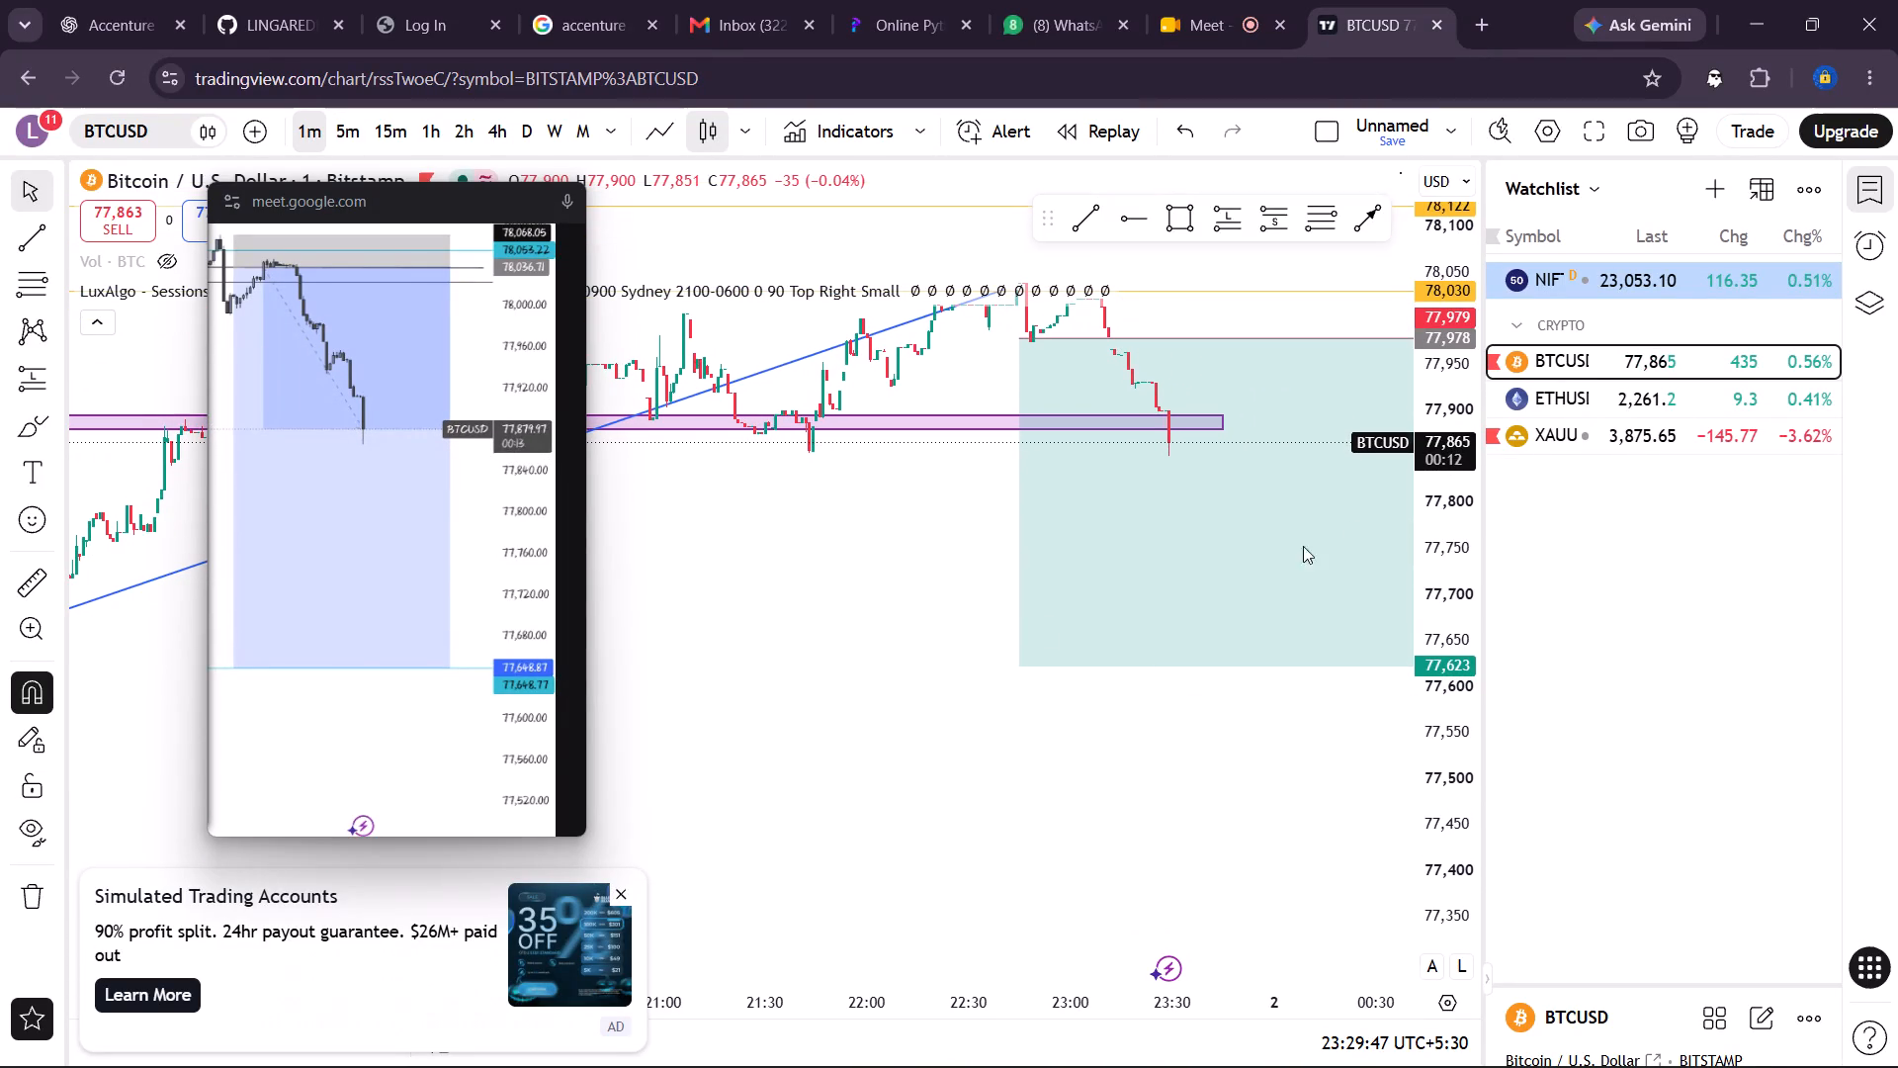
left_click_drag(821, 559, 743, 763)
scroll(743, 763, "left", 1)
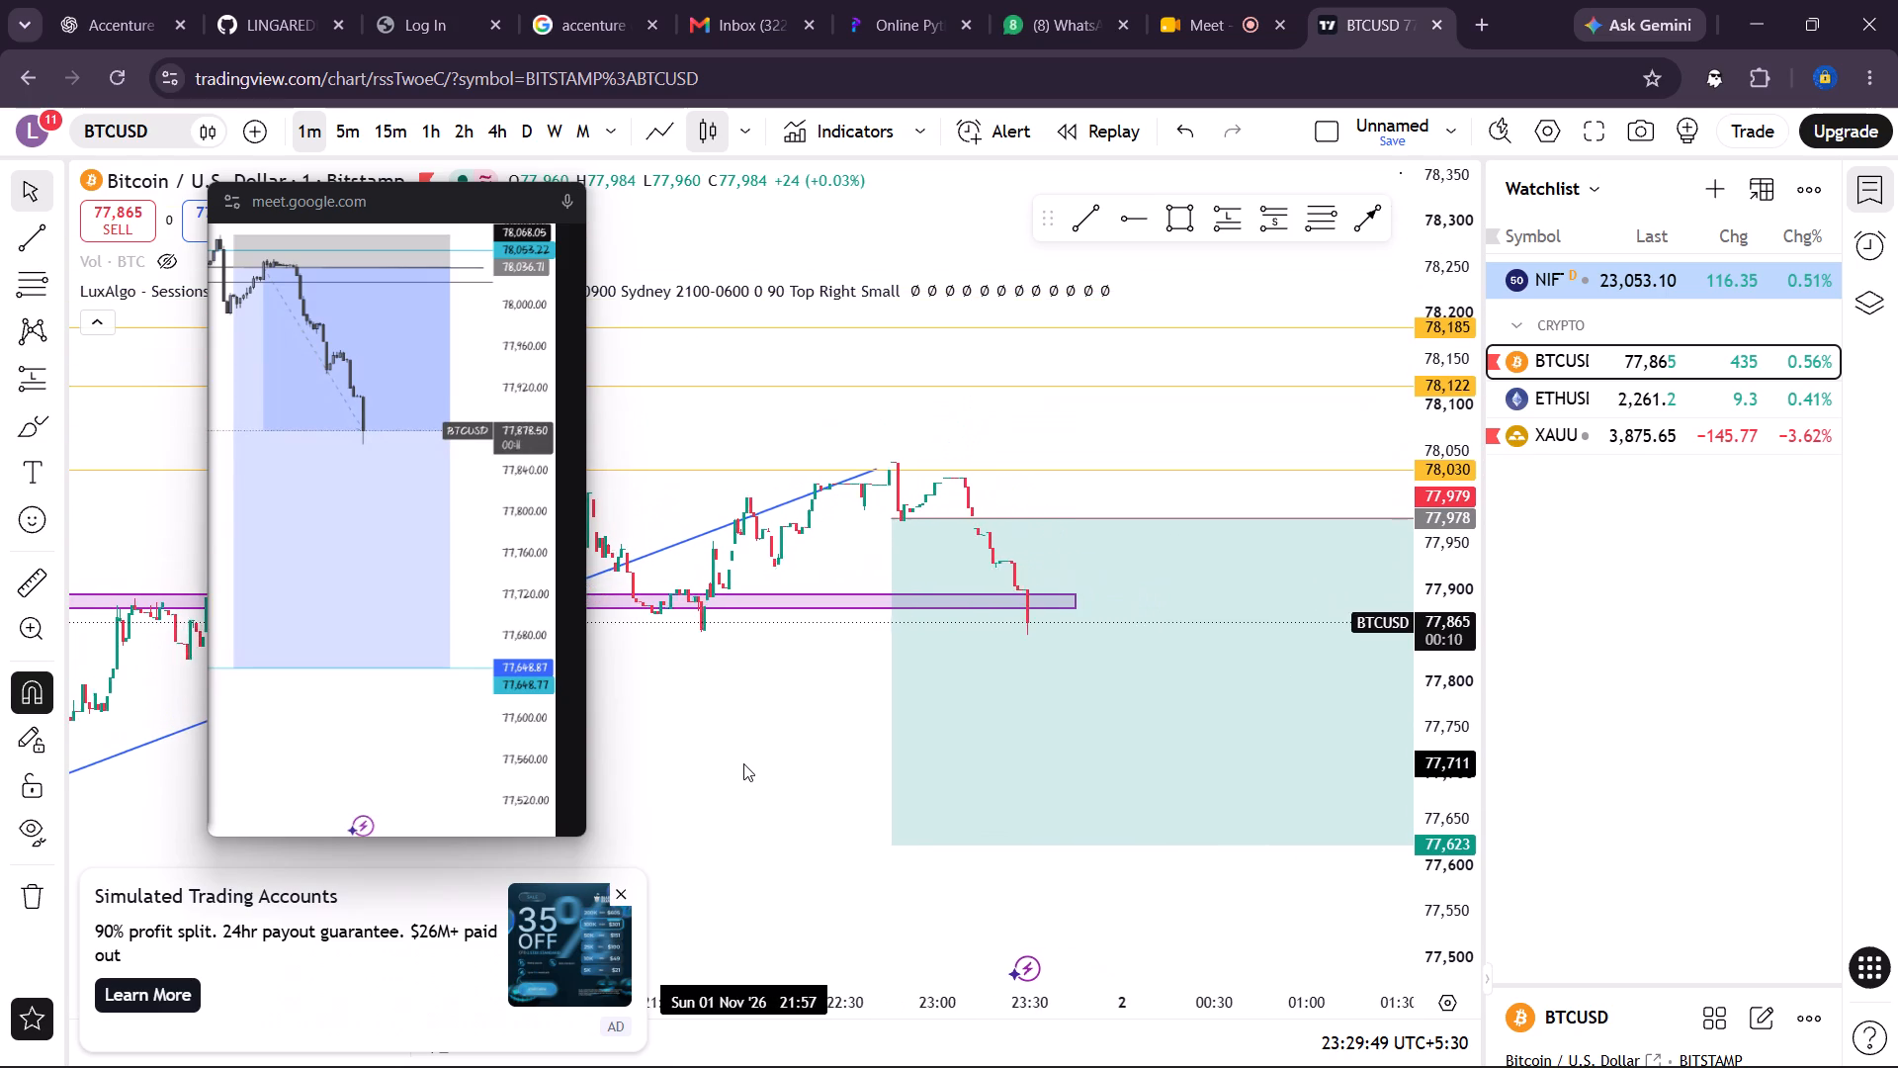
scroll(743, 763, "left", 1)
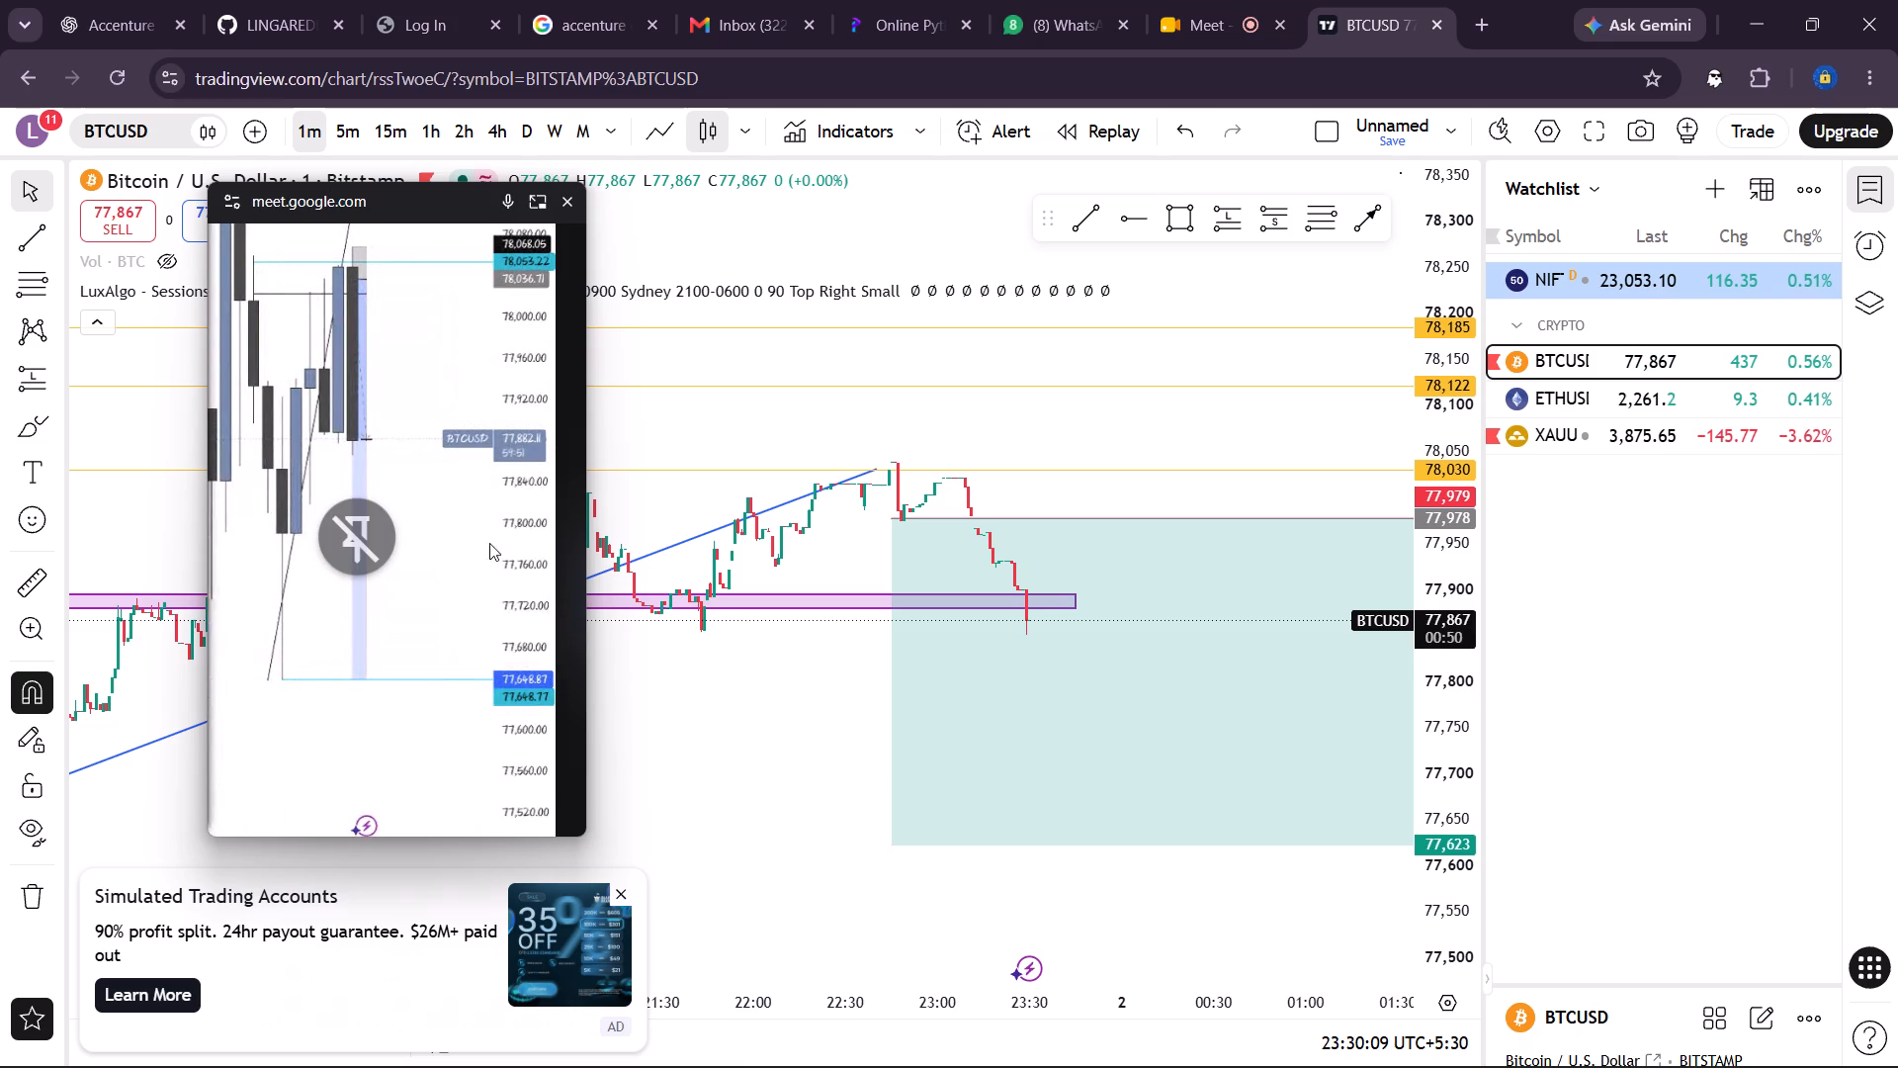
Examine the 1-minute price action over a wider time range, including both blue trend lines and the full purple zone.
scroll(773, 745, "down", 2)
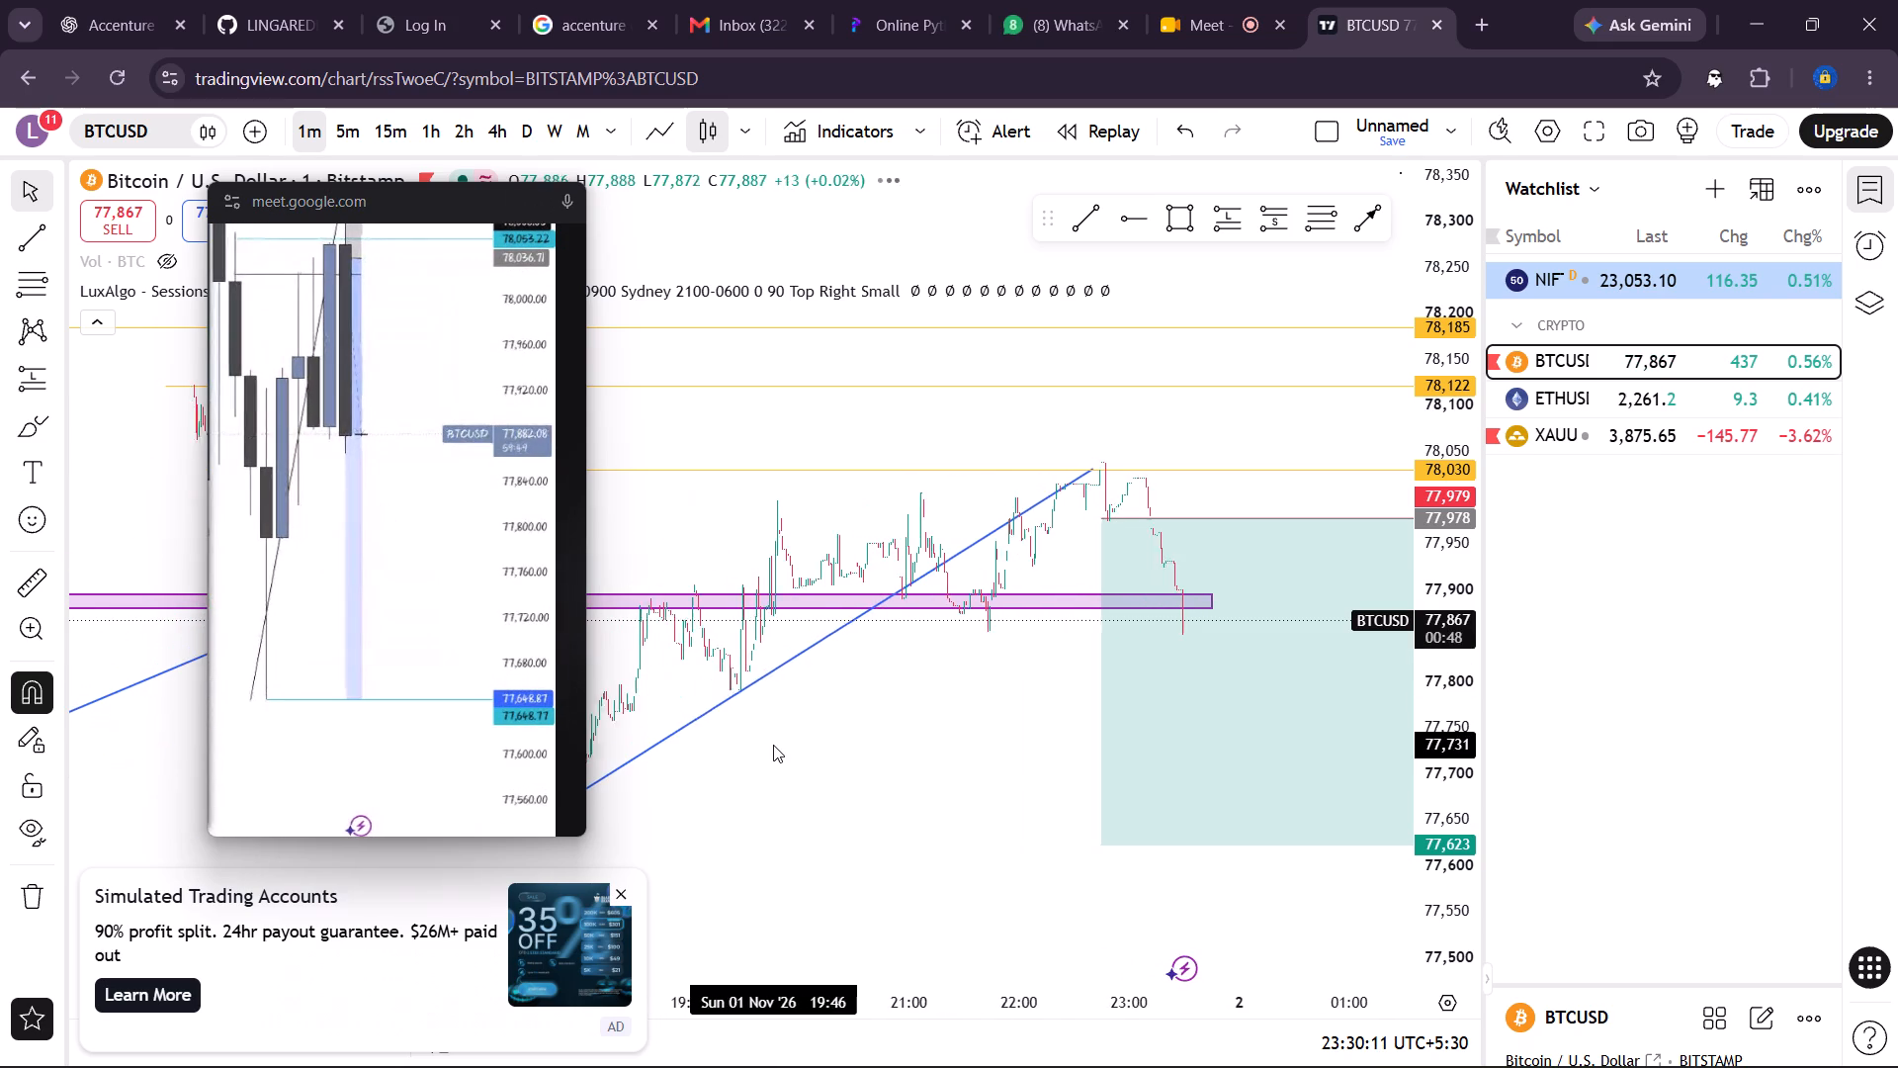
scroll(773, 745, "down", 7)
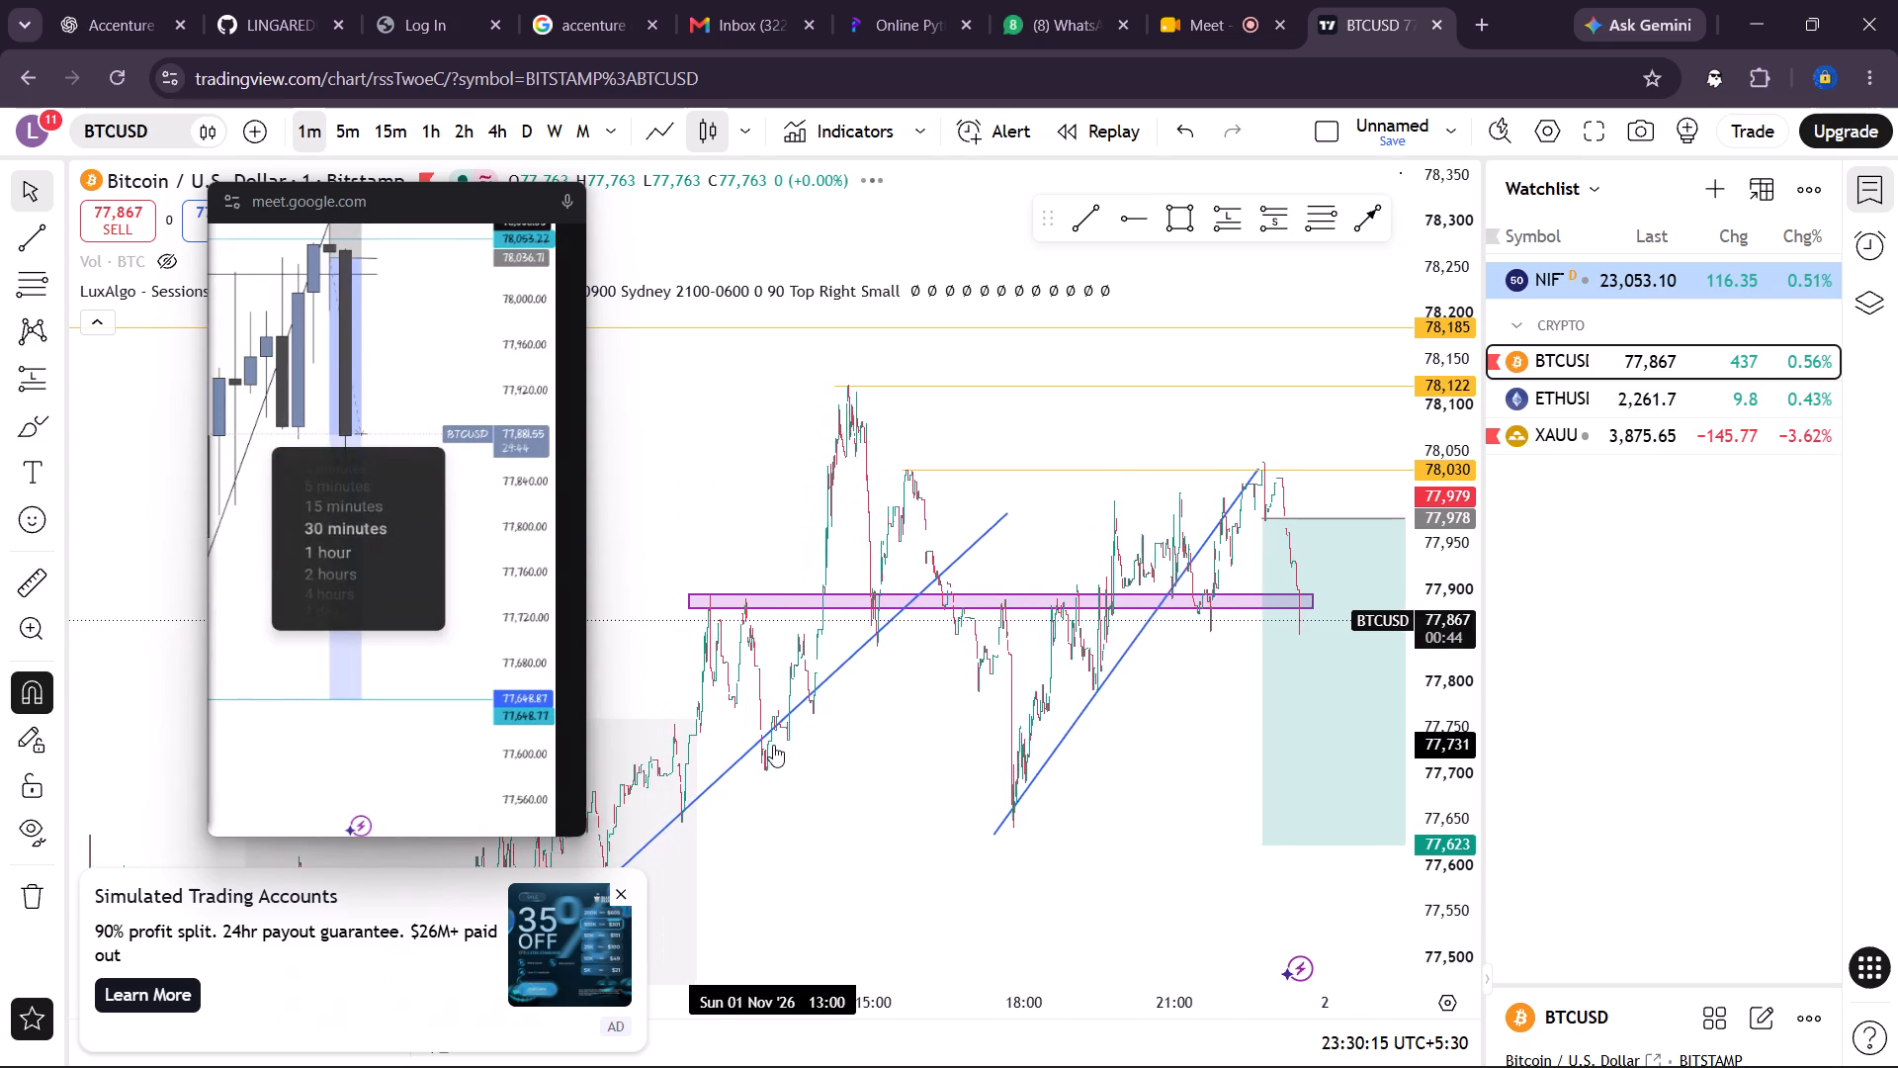
scroll(773, 745, "down", 2)
left_click_drag(812, 817, 786, 618)
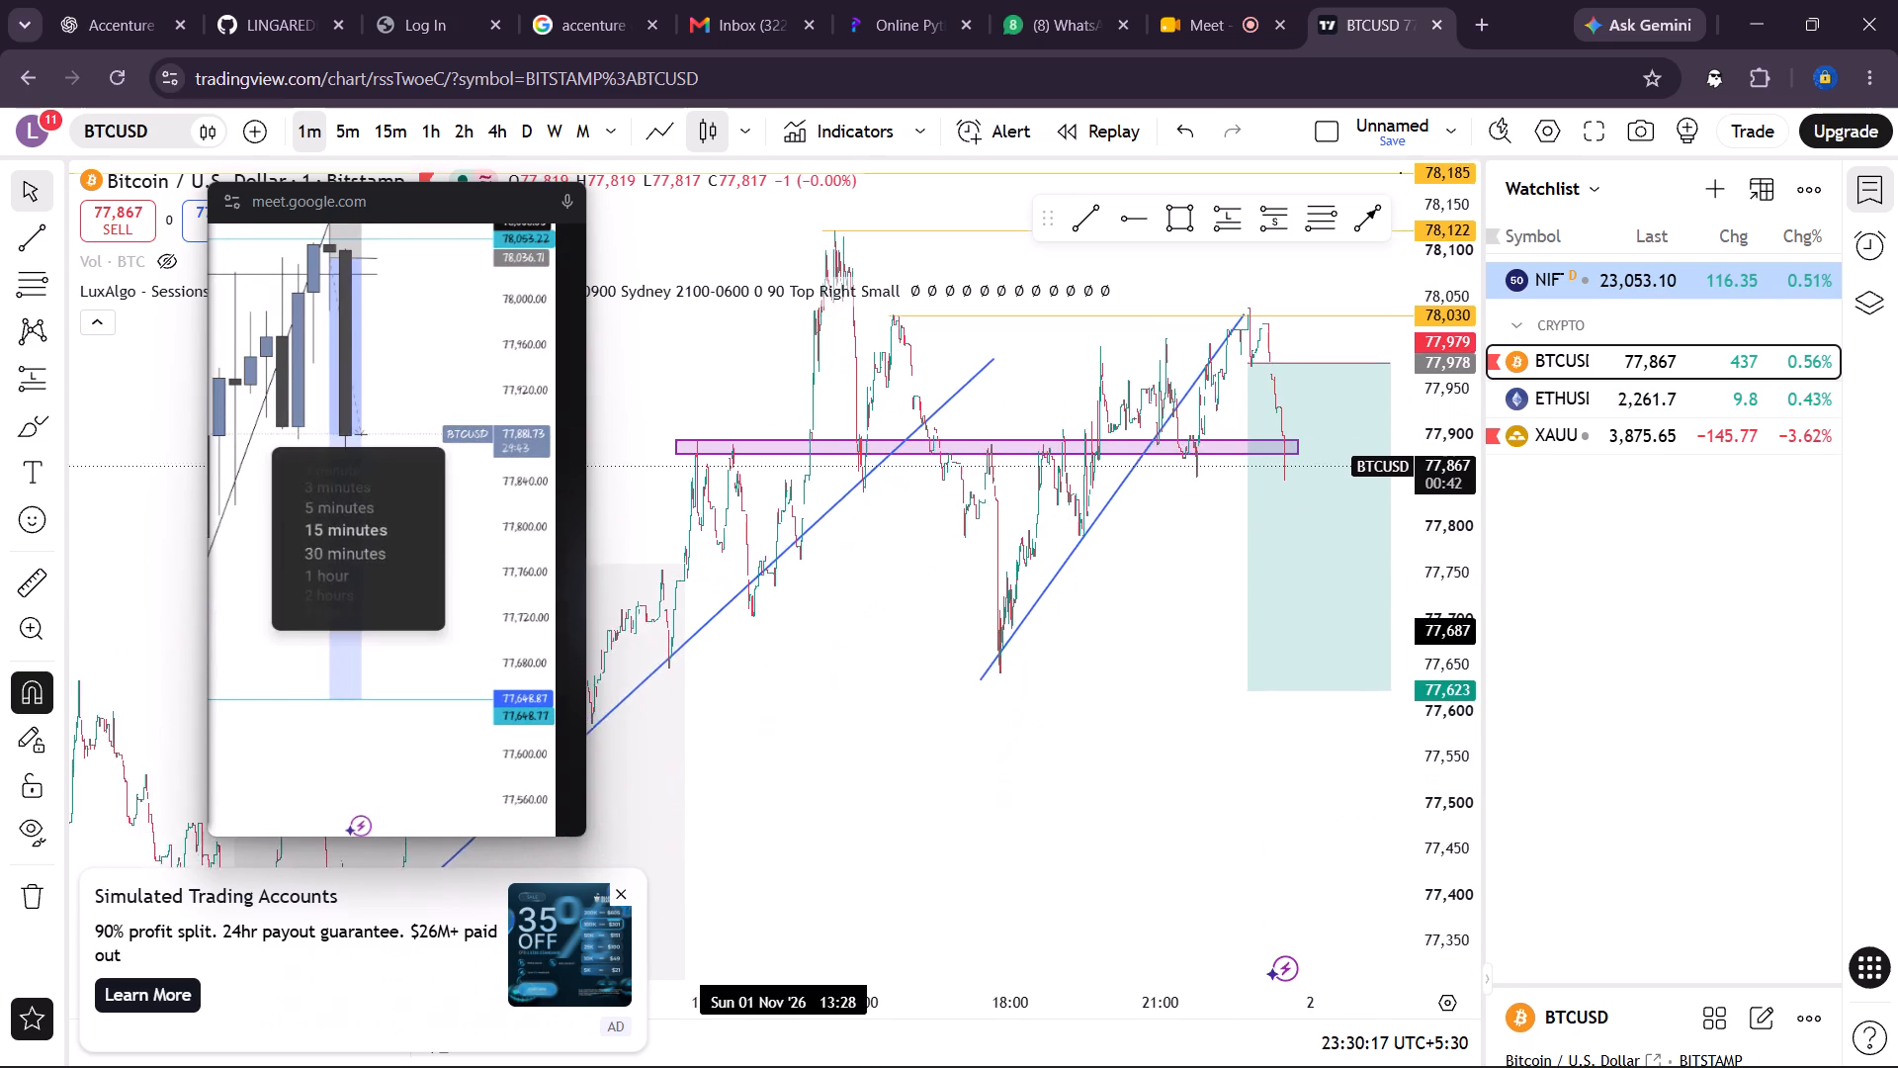
left_click_drag(786, 618, 707, 605)
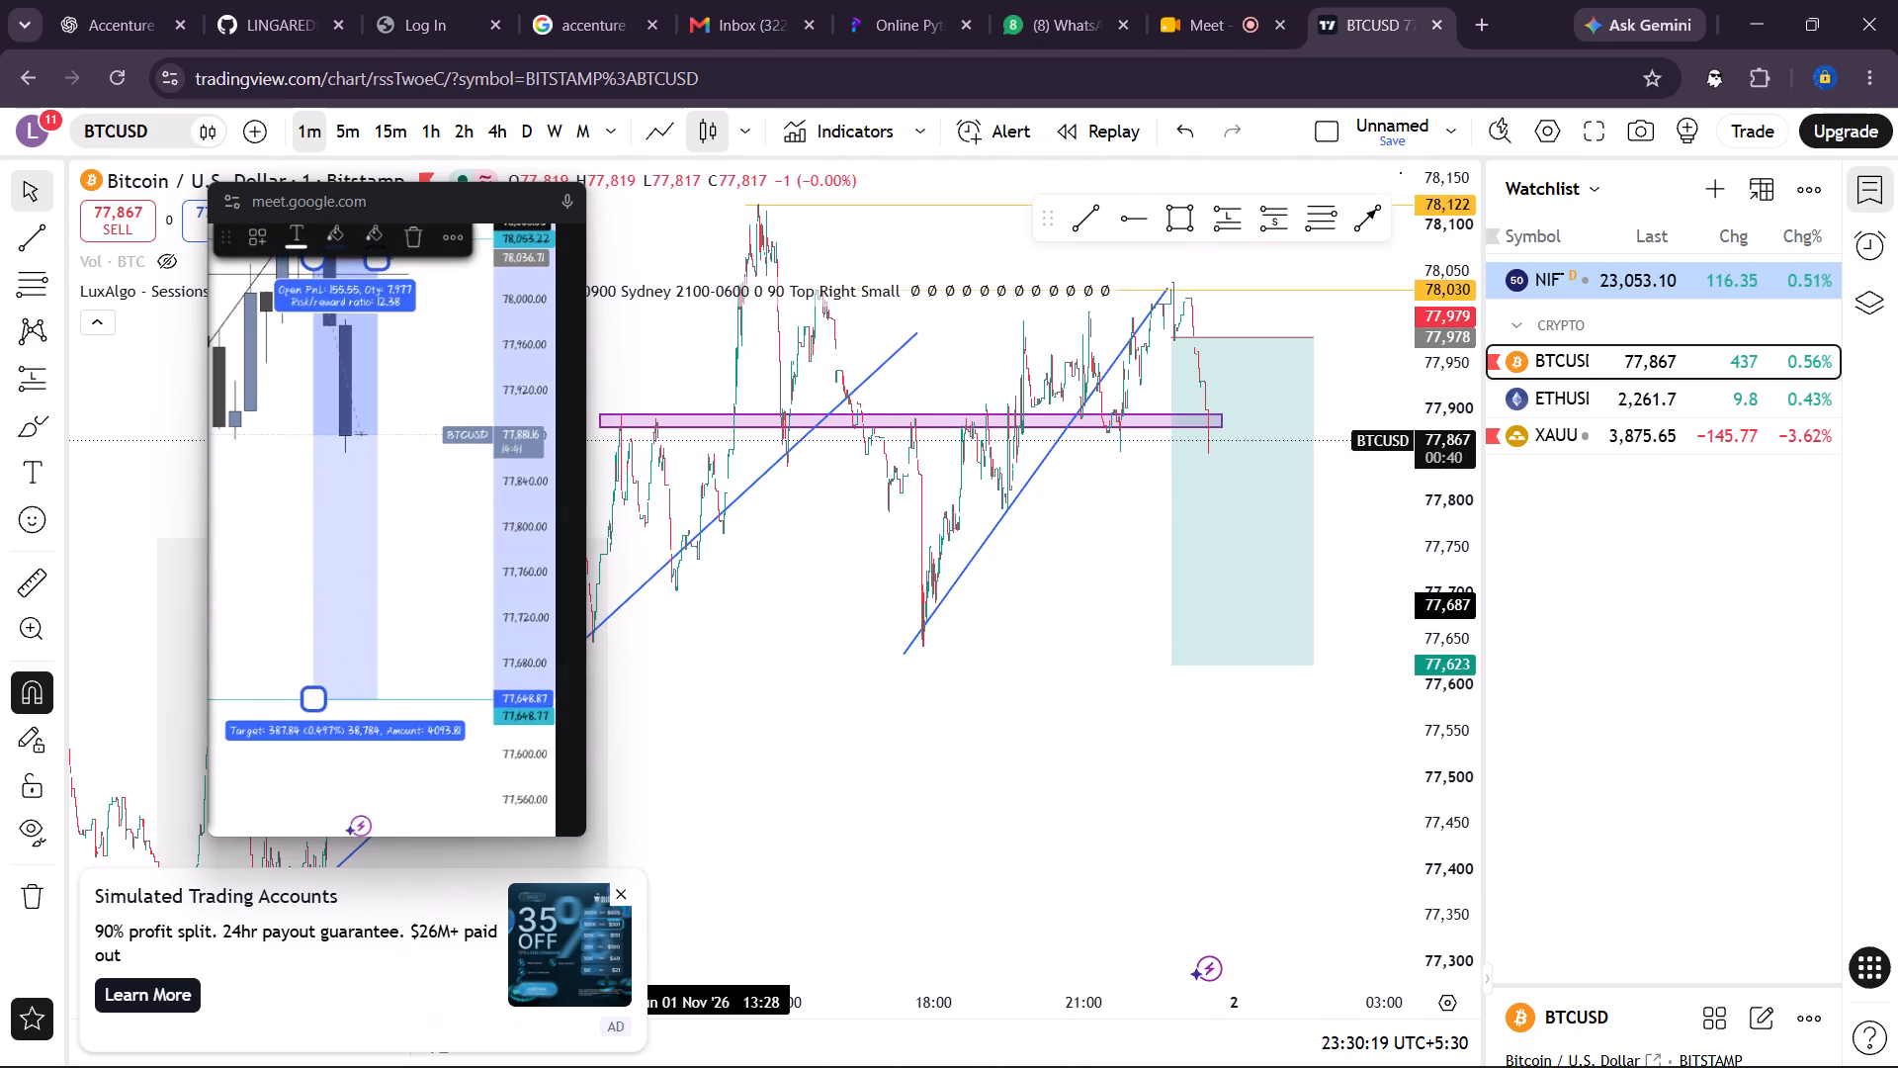
left_click_drag(707, 605, 705, 647)
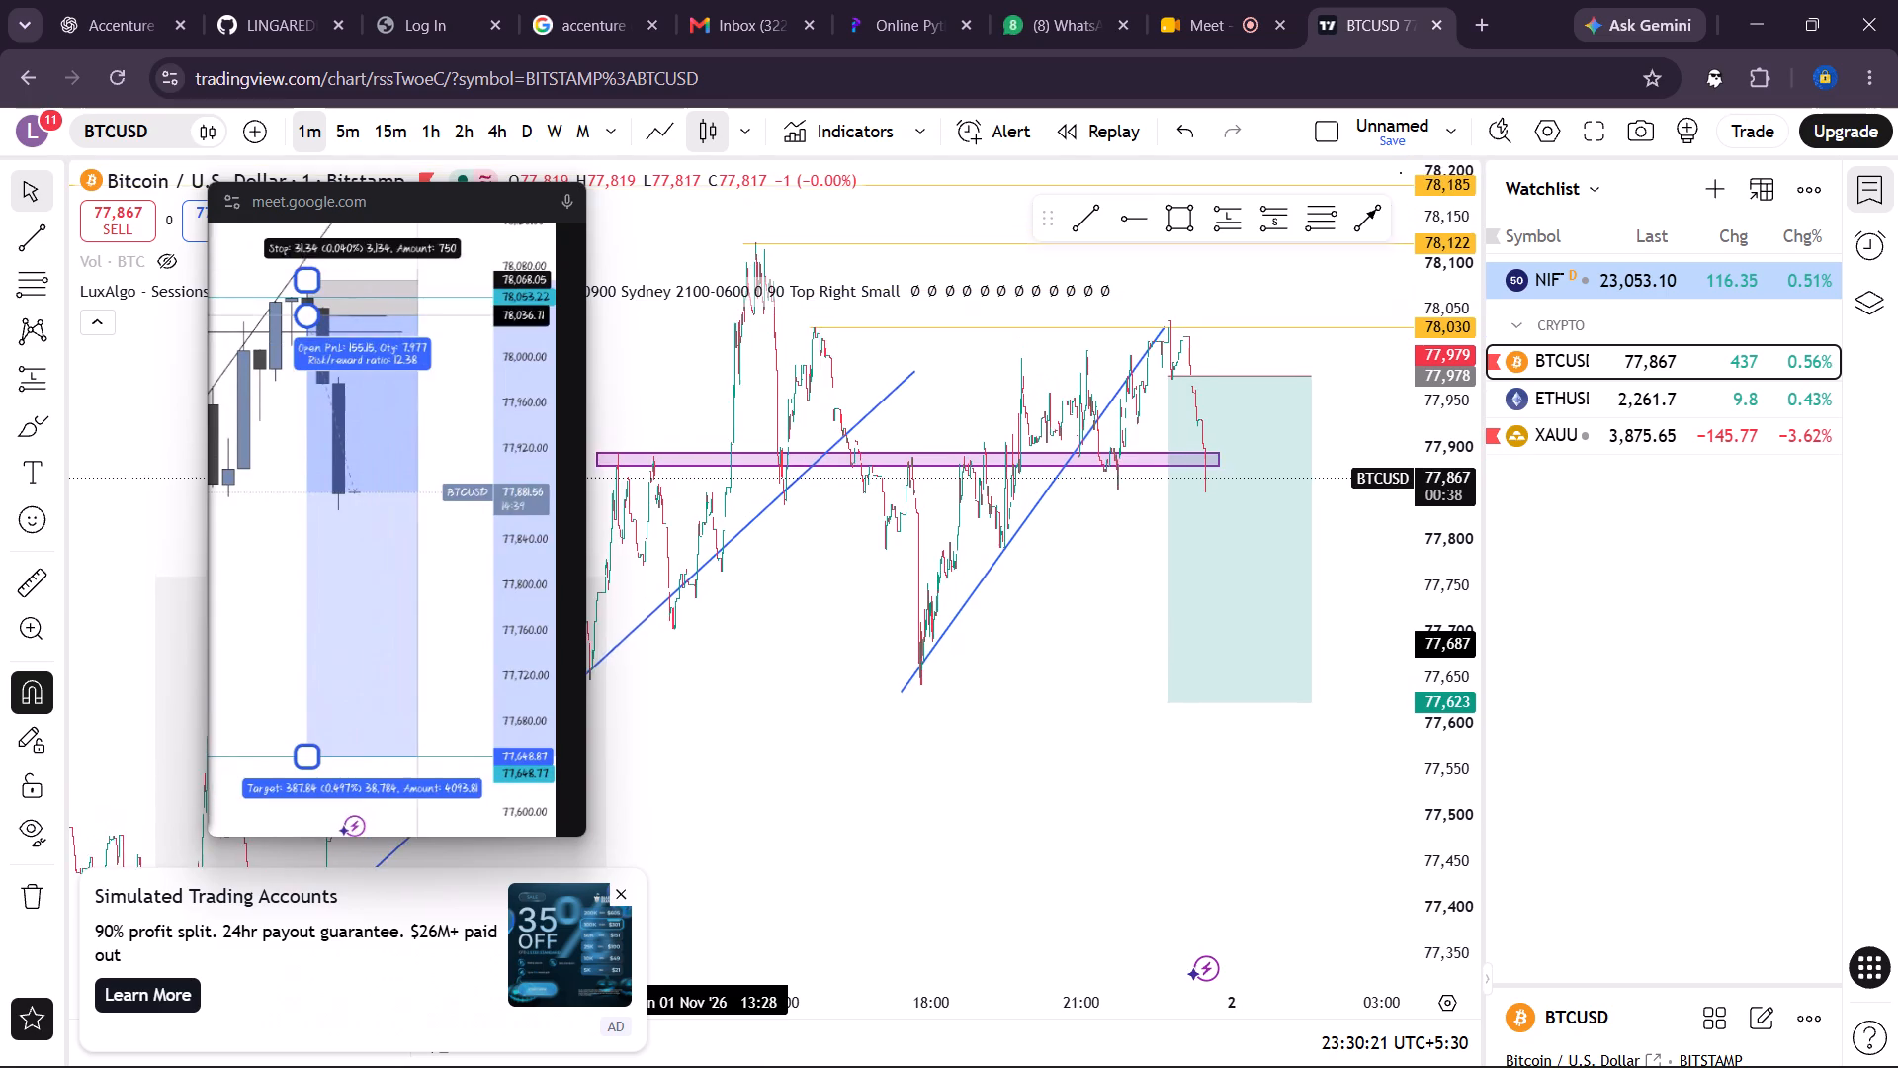
left_click_drag(705, 647, 701, 669)
Examine the latest 1-minute candles inside the short position, from its entry level down to its target.
scroll(701, 669, "up", 2)
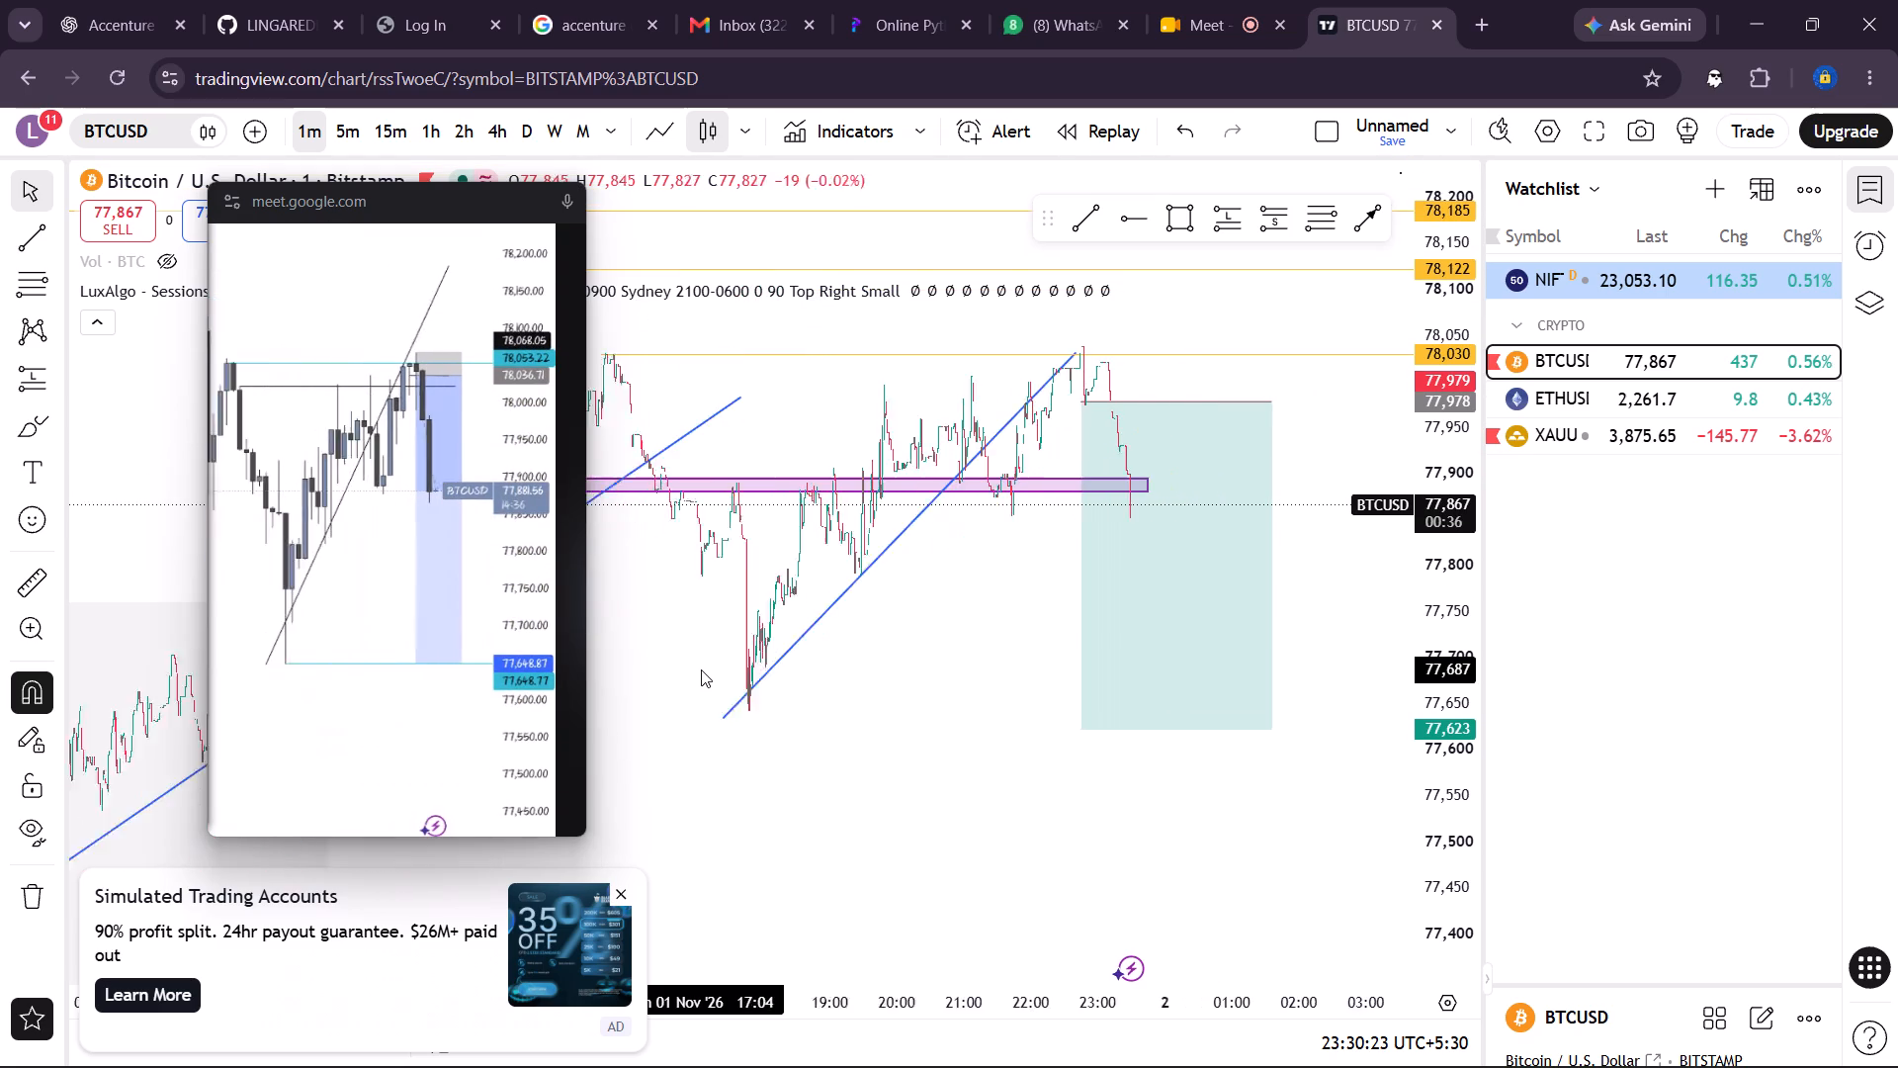
scroll(701, 669, "up", 9)
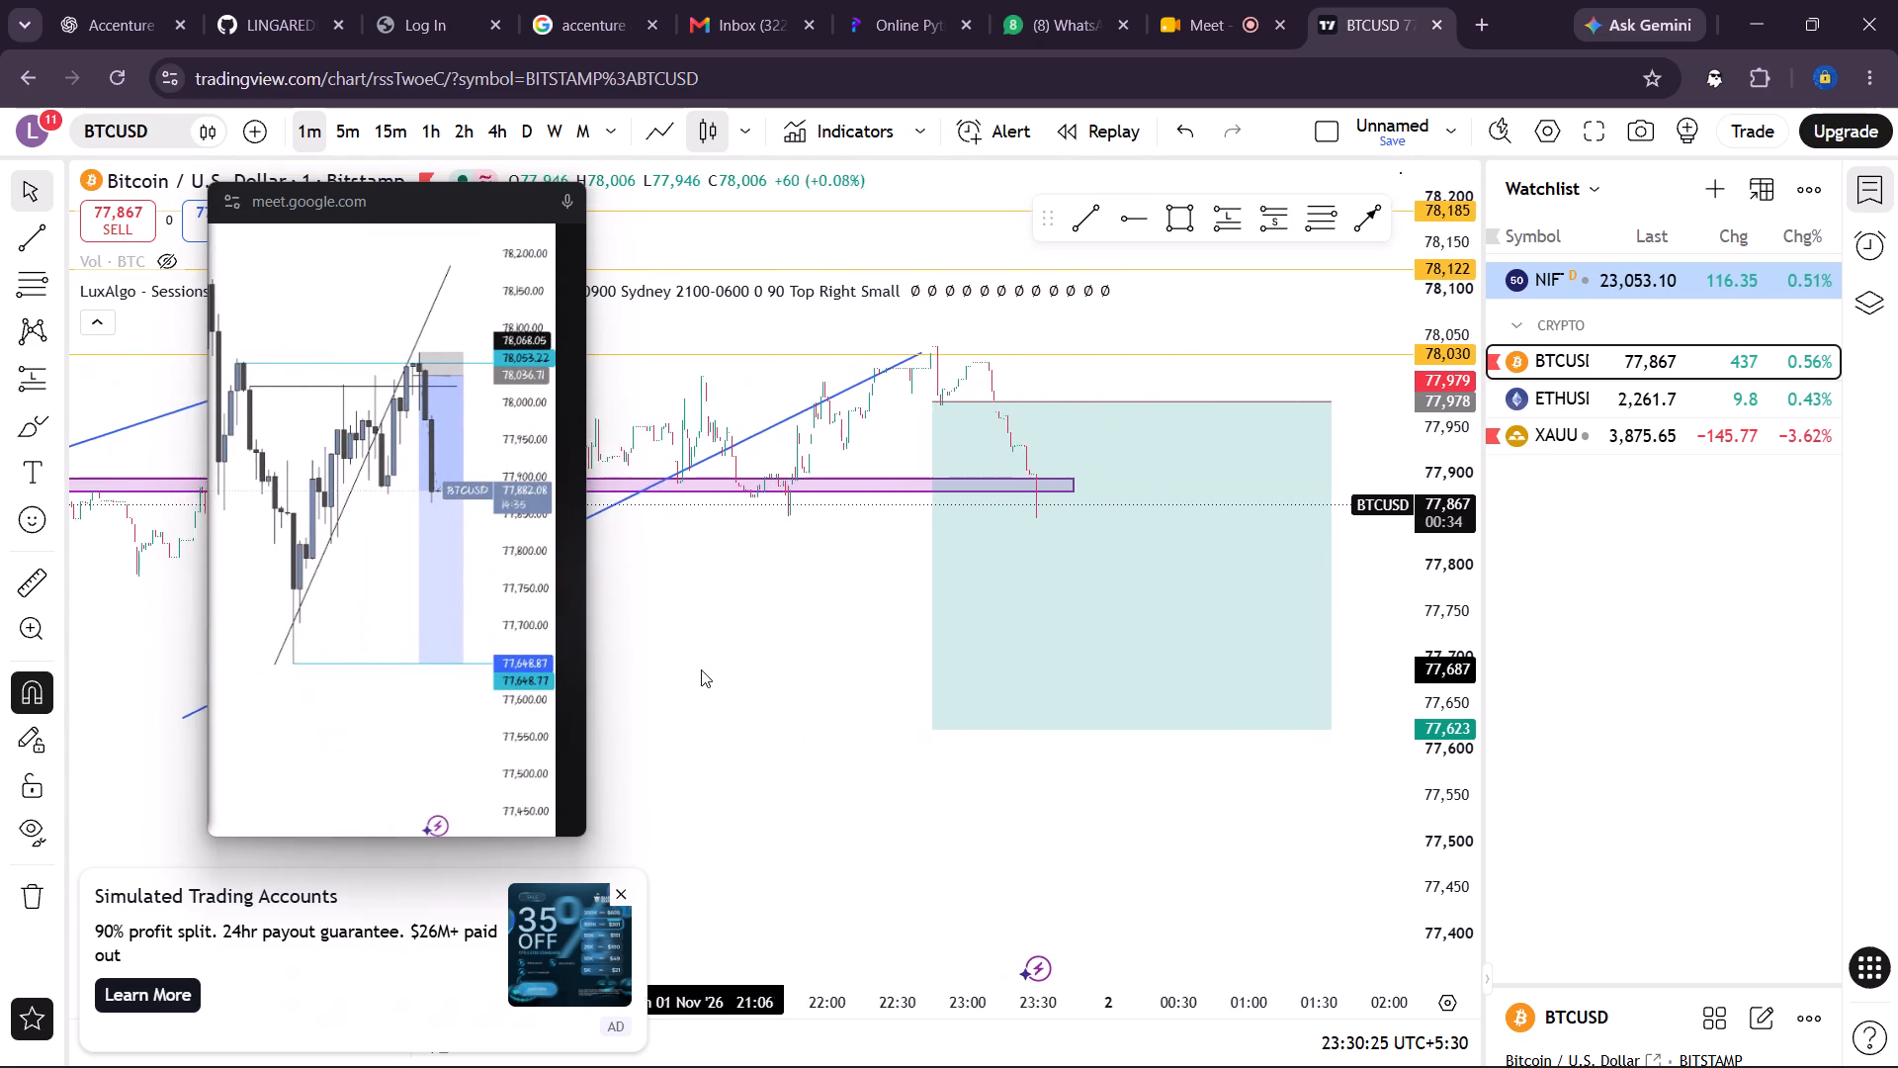
scroll(701, 669, "up", 2)
left_click_drag(1325, 540, 1406, 534)
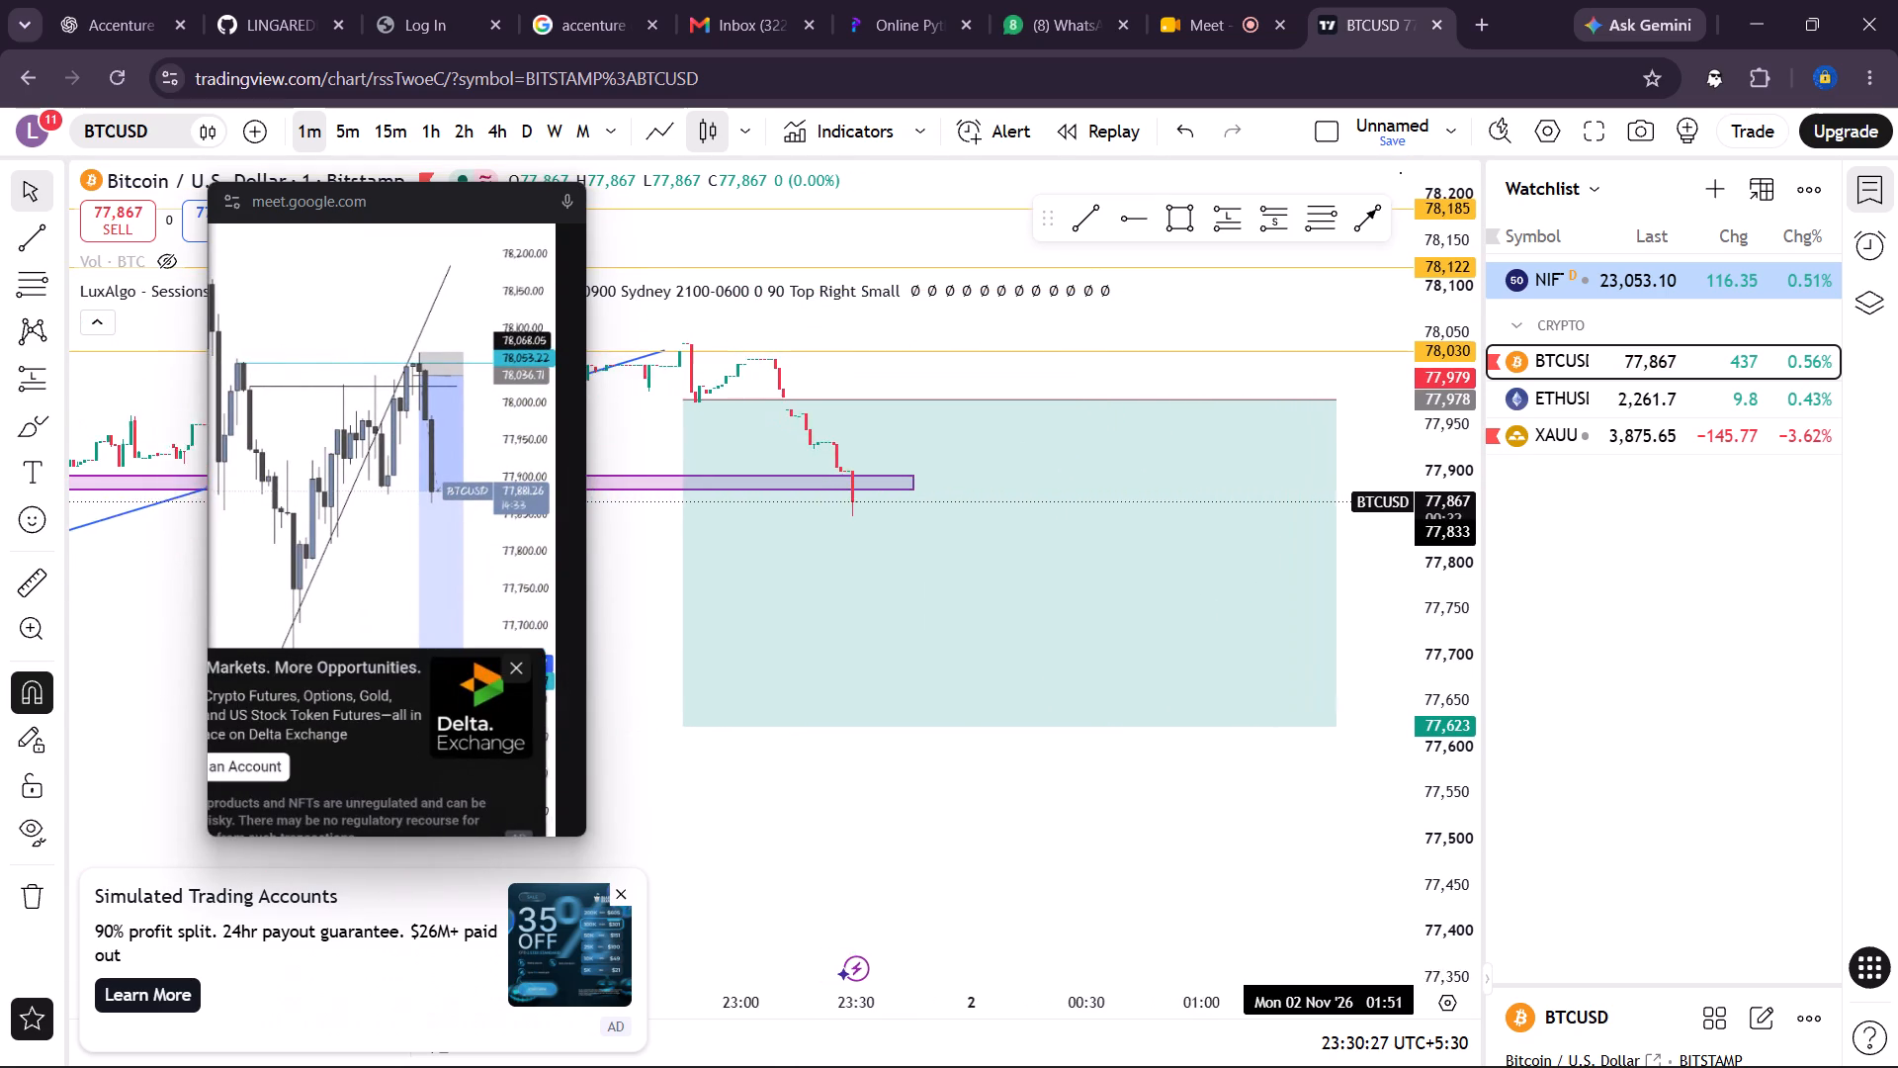
left_click_drag(1406, 534, 1442, 541)
scroll(1080, 829, "down", 2)
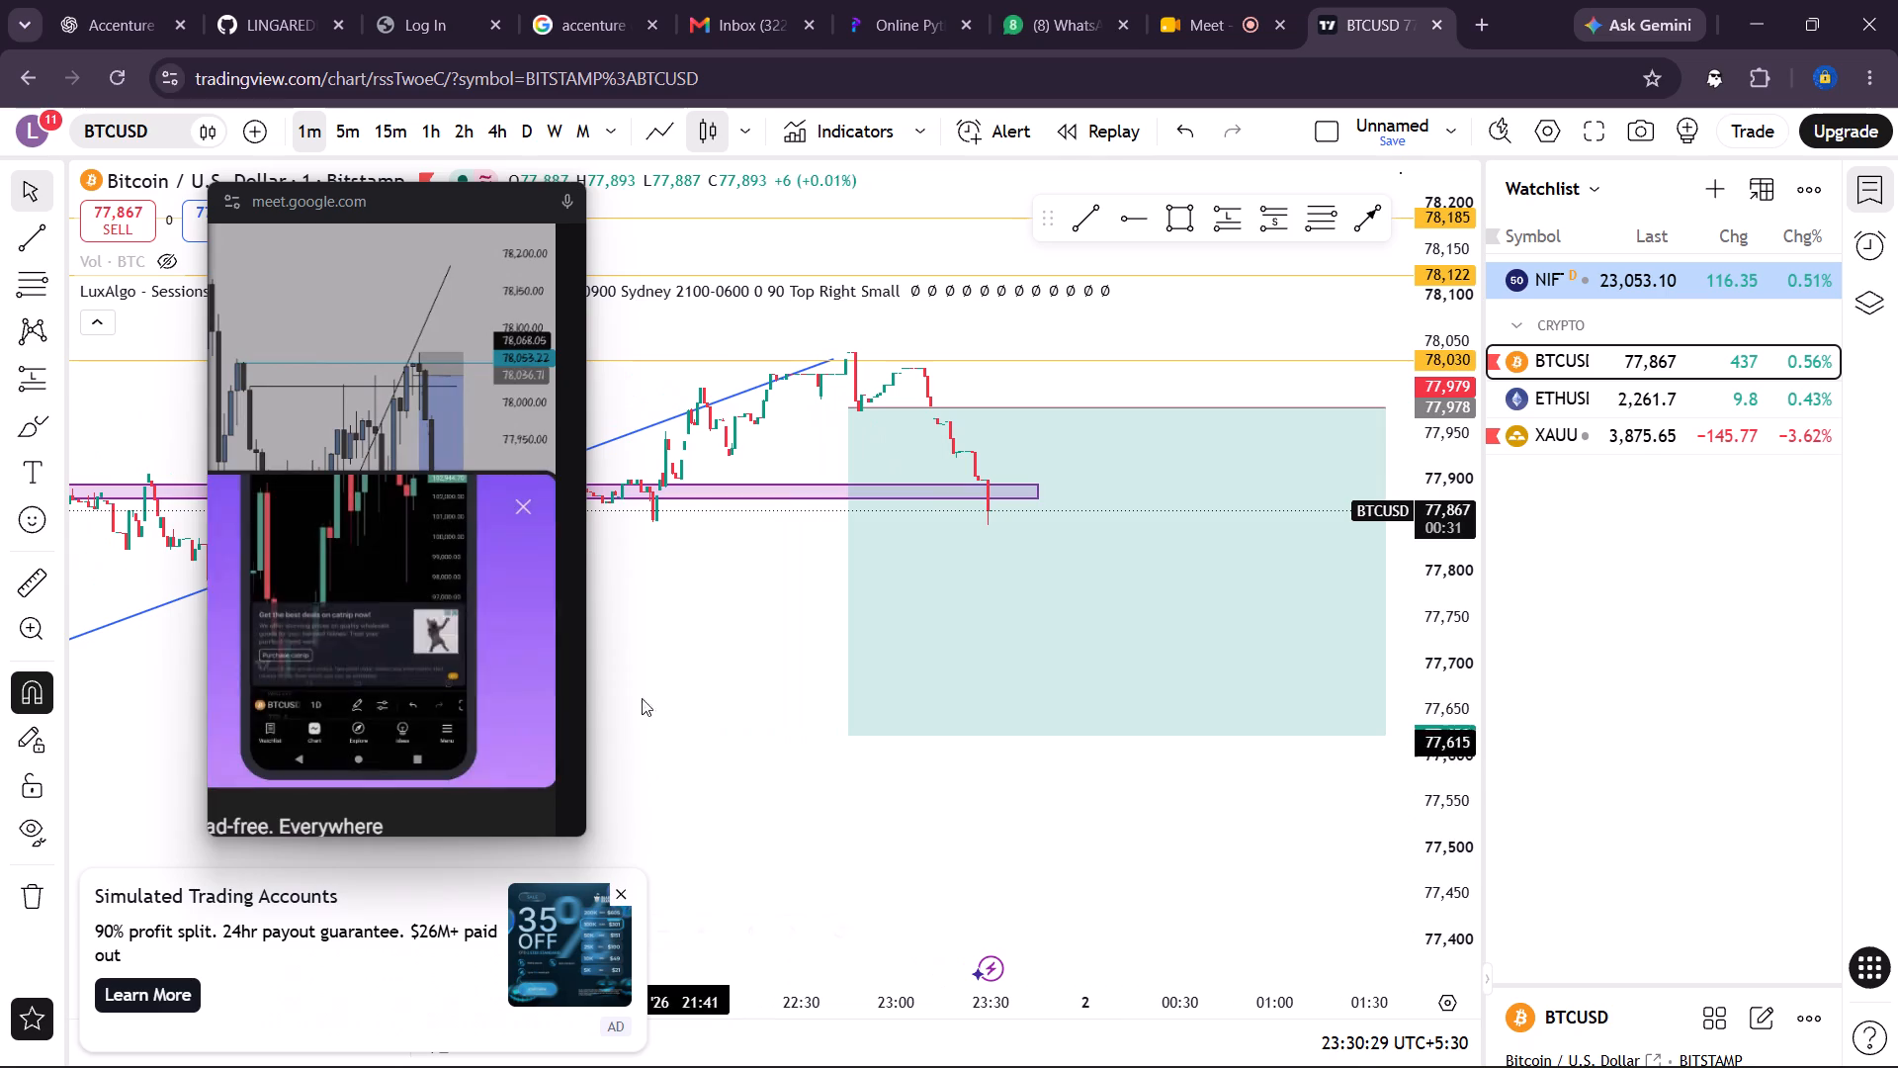
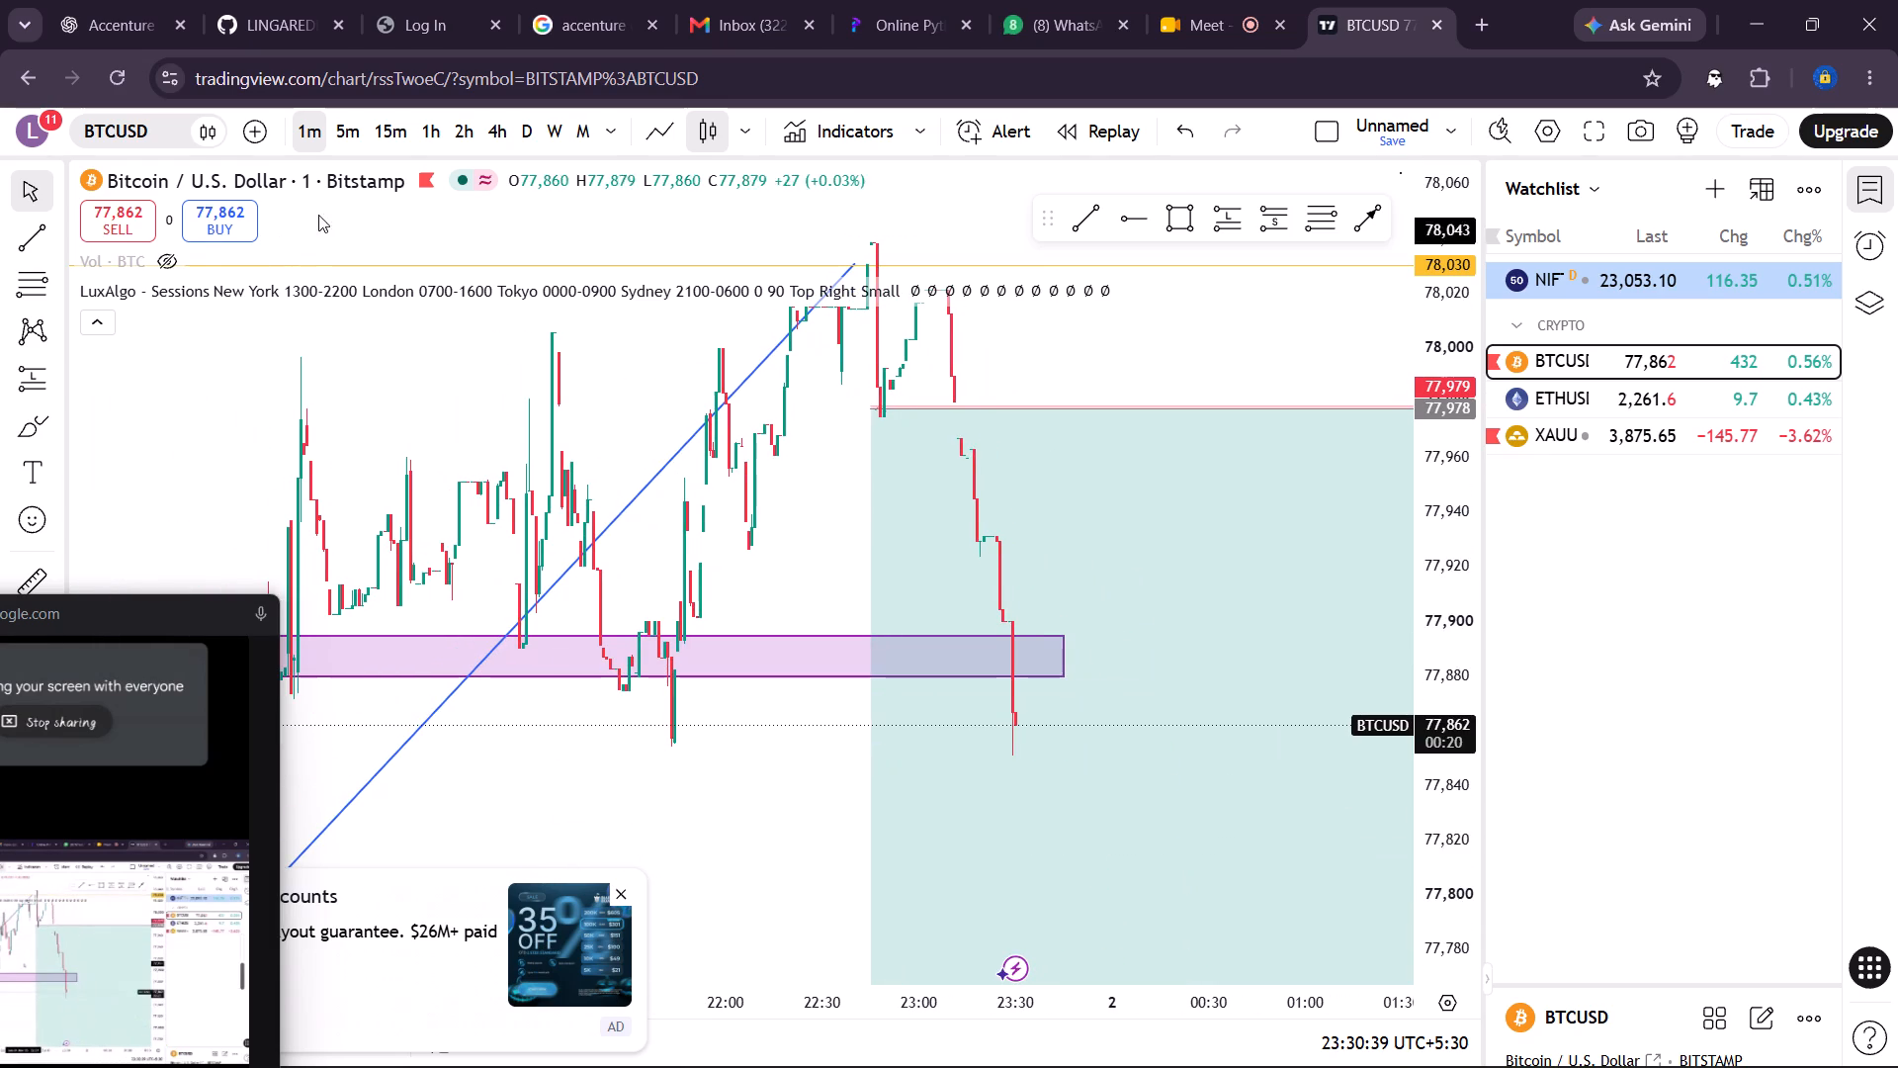
Switch the BTCUSD chart back to the 5-minute interval.
left_click(344, 134)
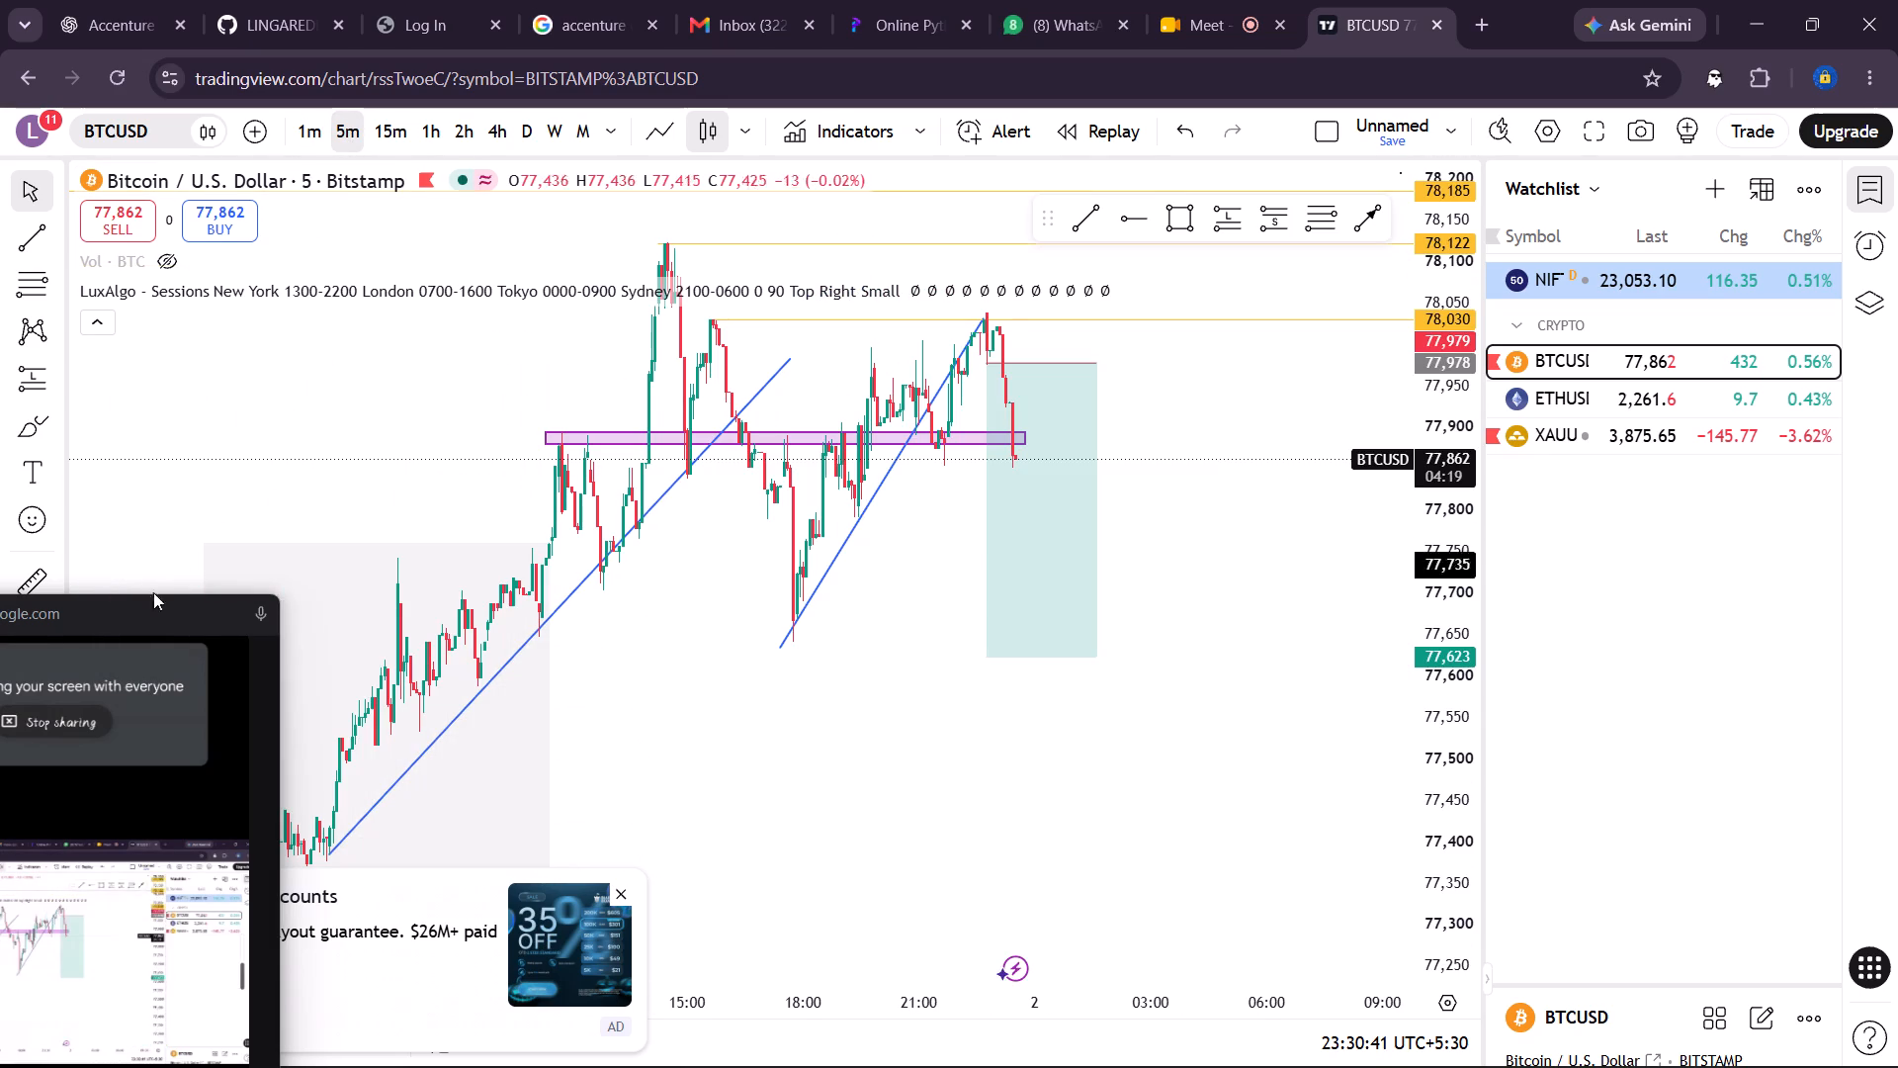
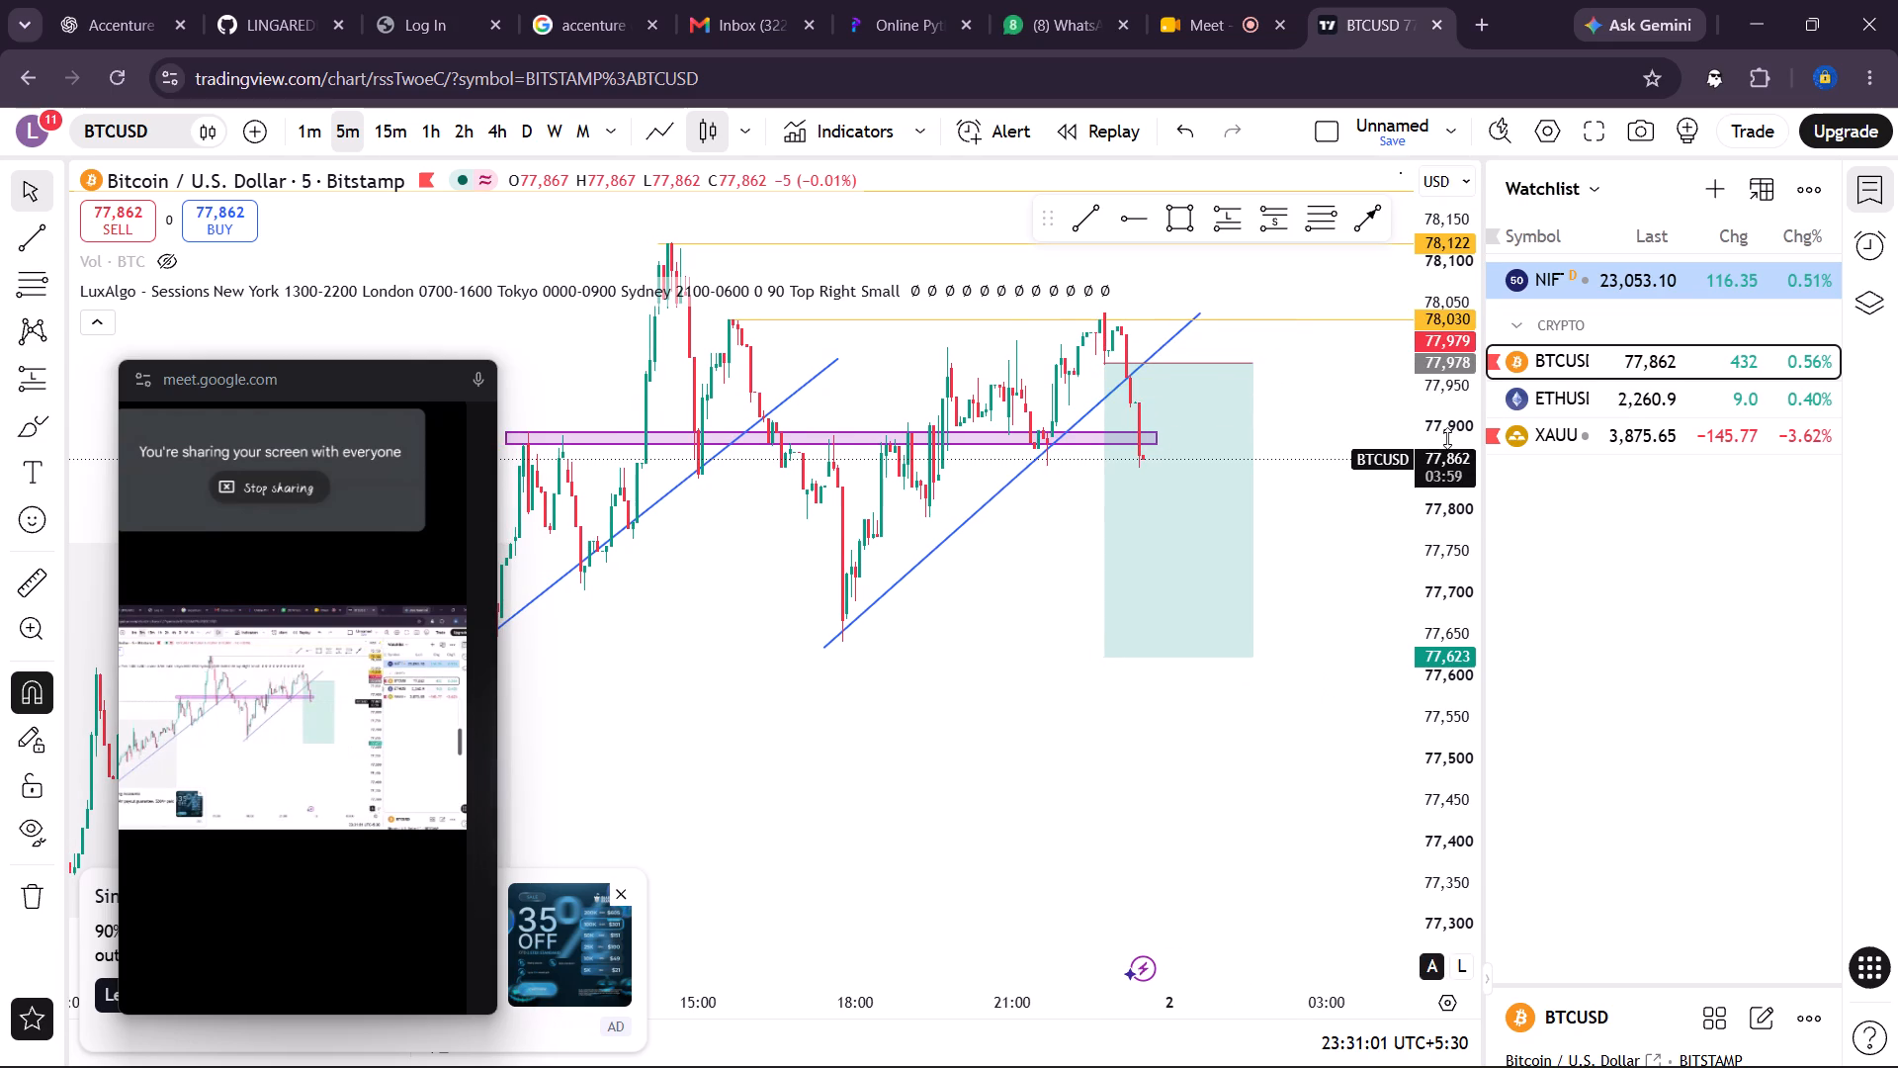
Examine the 5-minute BTCUSD price action around the purple zone, the rising trend lines and the short position's target area.
scroll(1447, 438, "up", 3)
left_click_drag(1320, 351, 1344, 625)
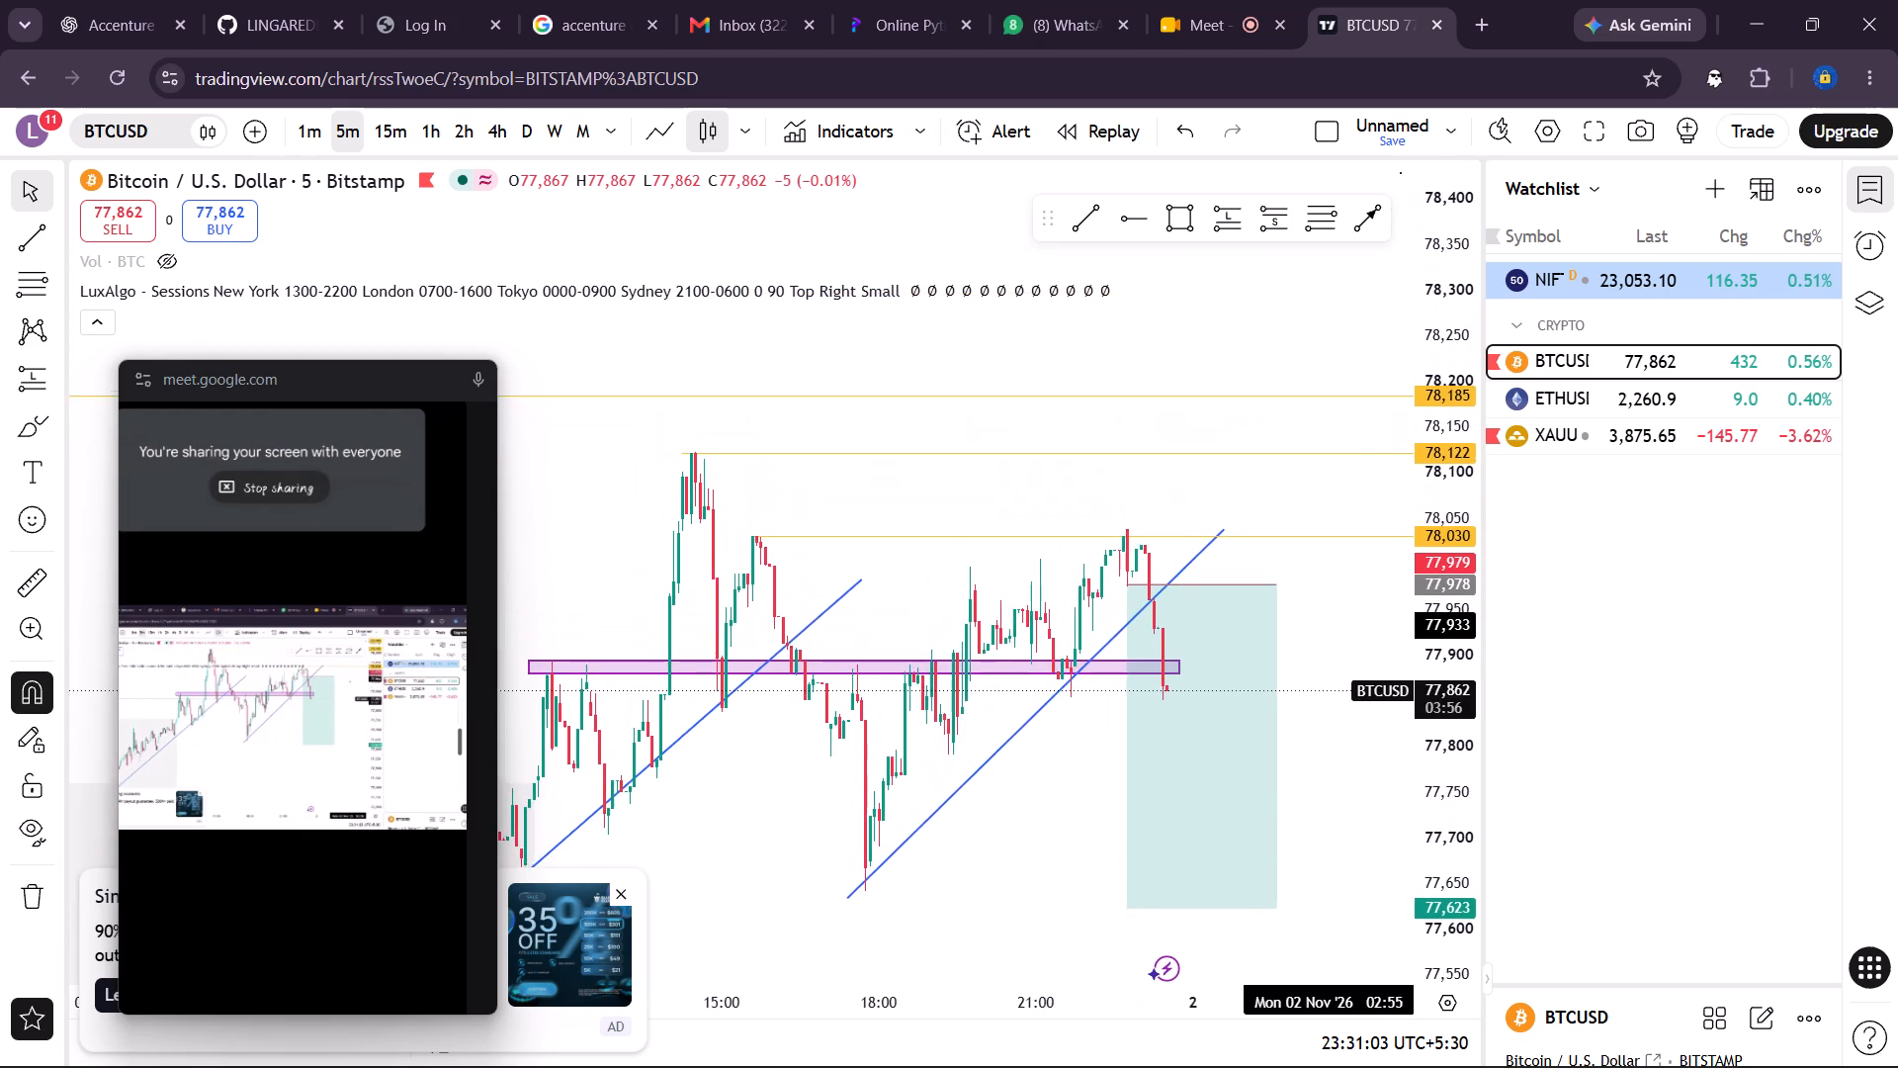
left_click_drag(1344, 625, 1352, 615)
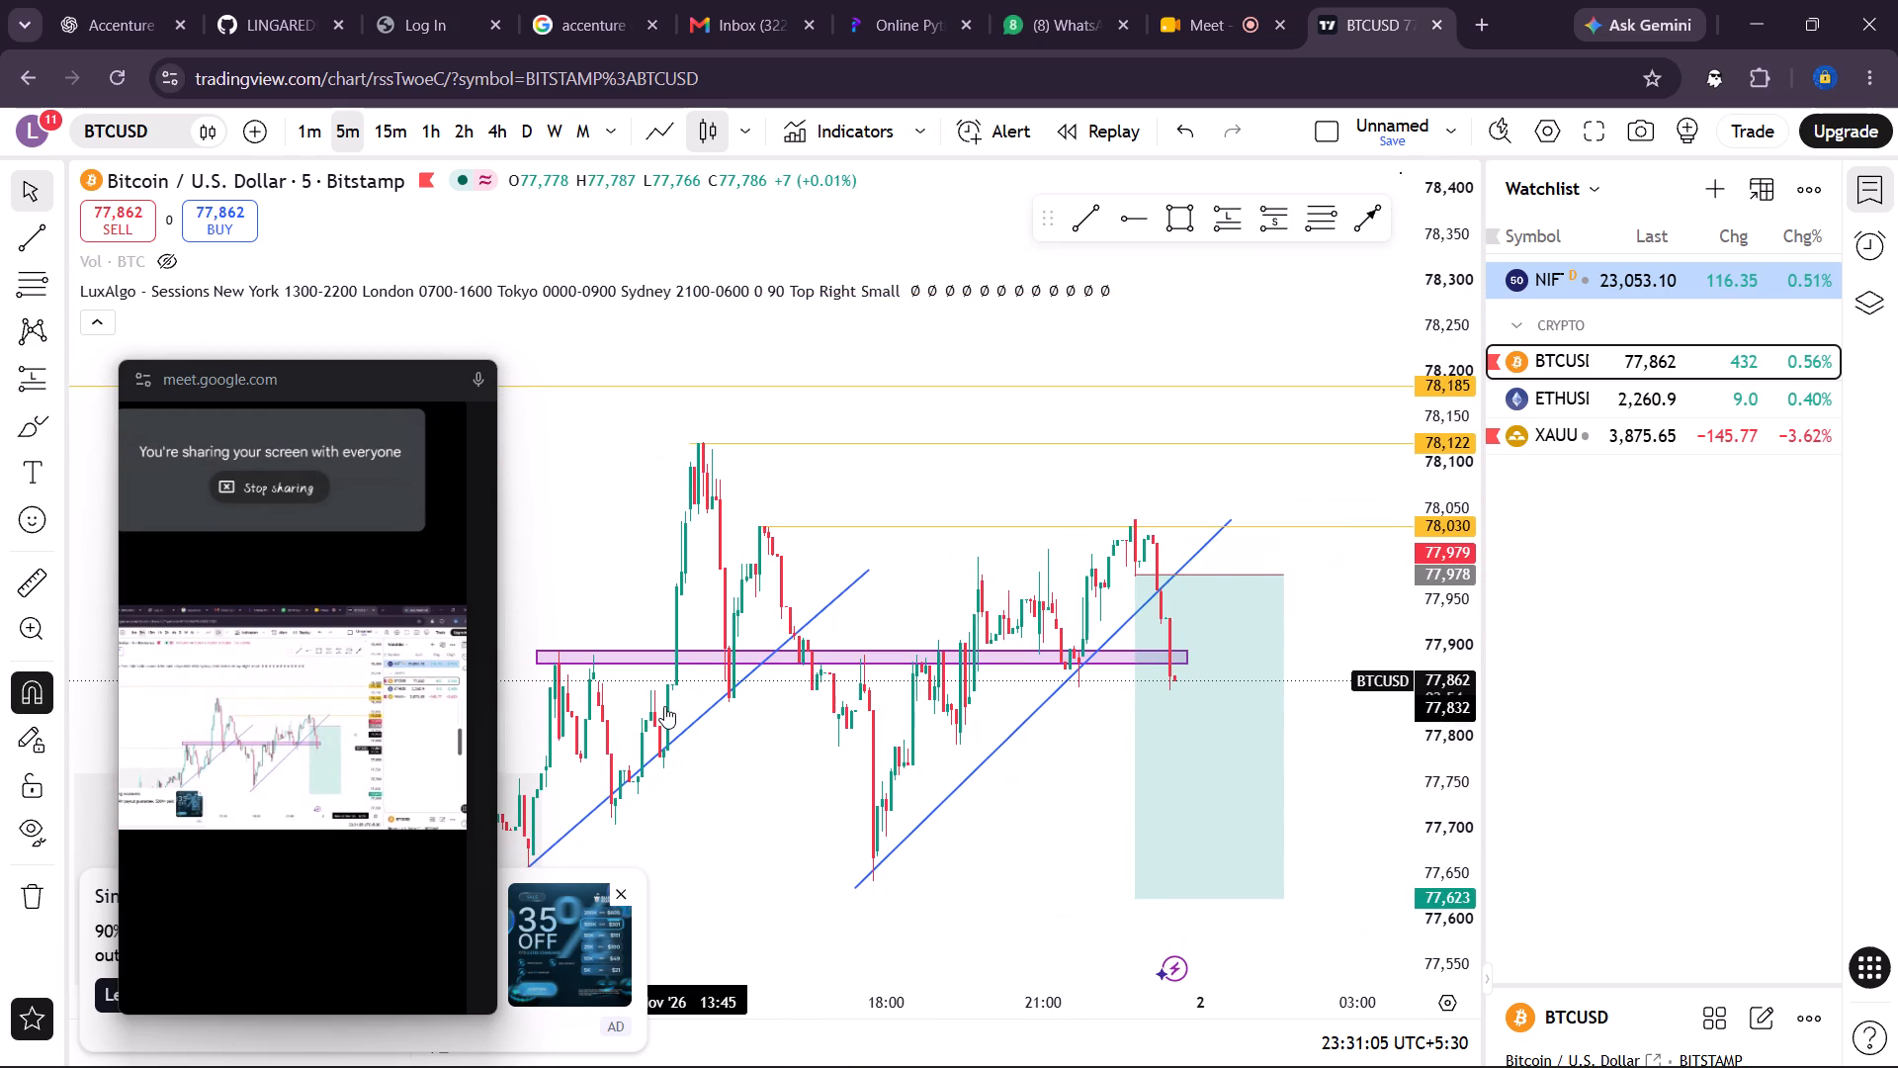
scroll(664, 706, "up", 1)
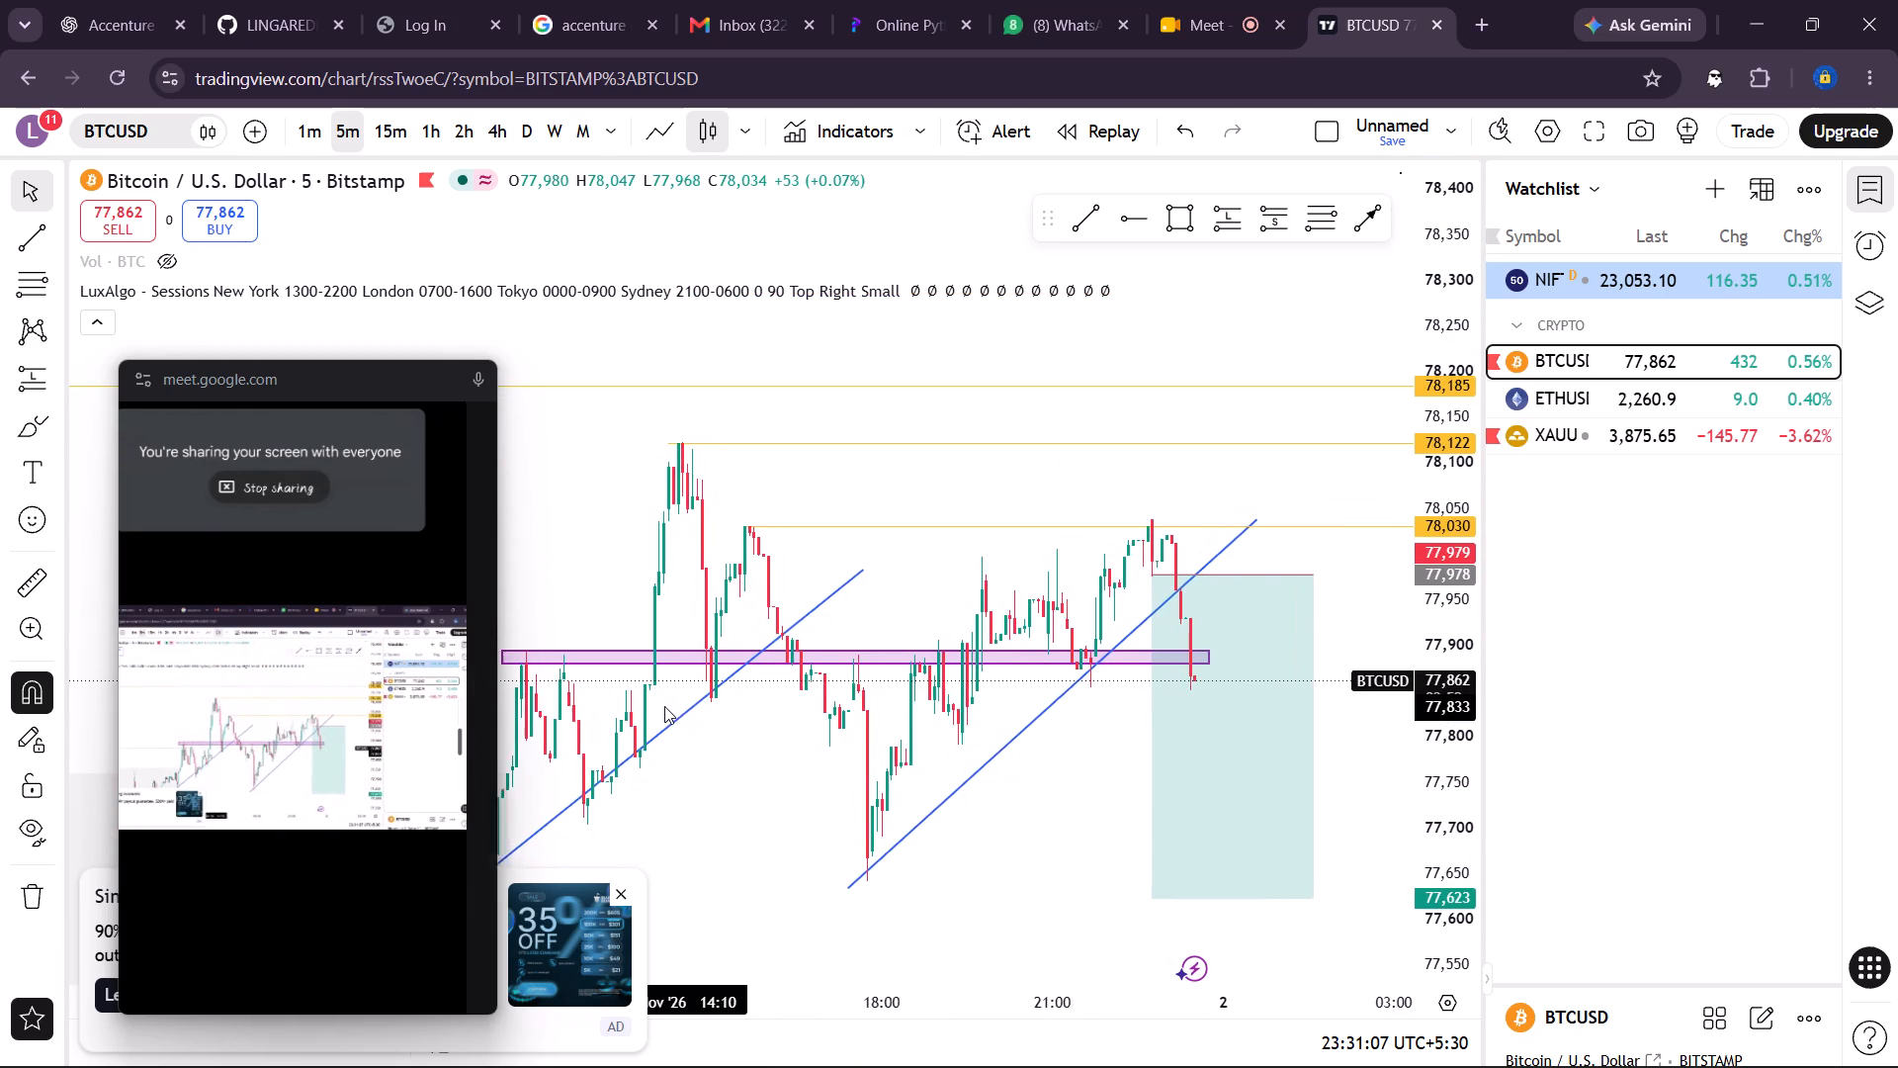
scroll(664, 706, "up", 1)
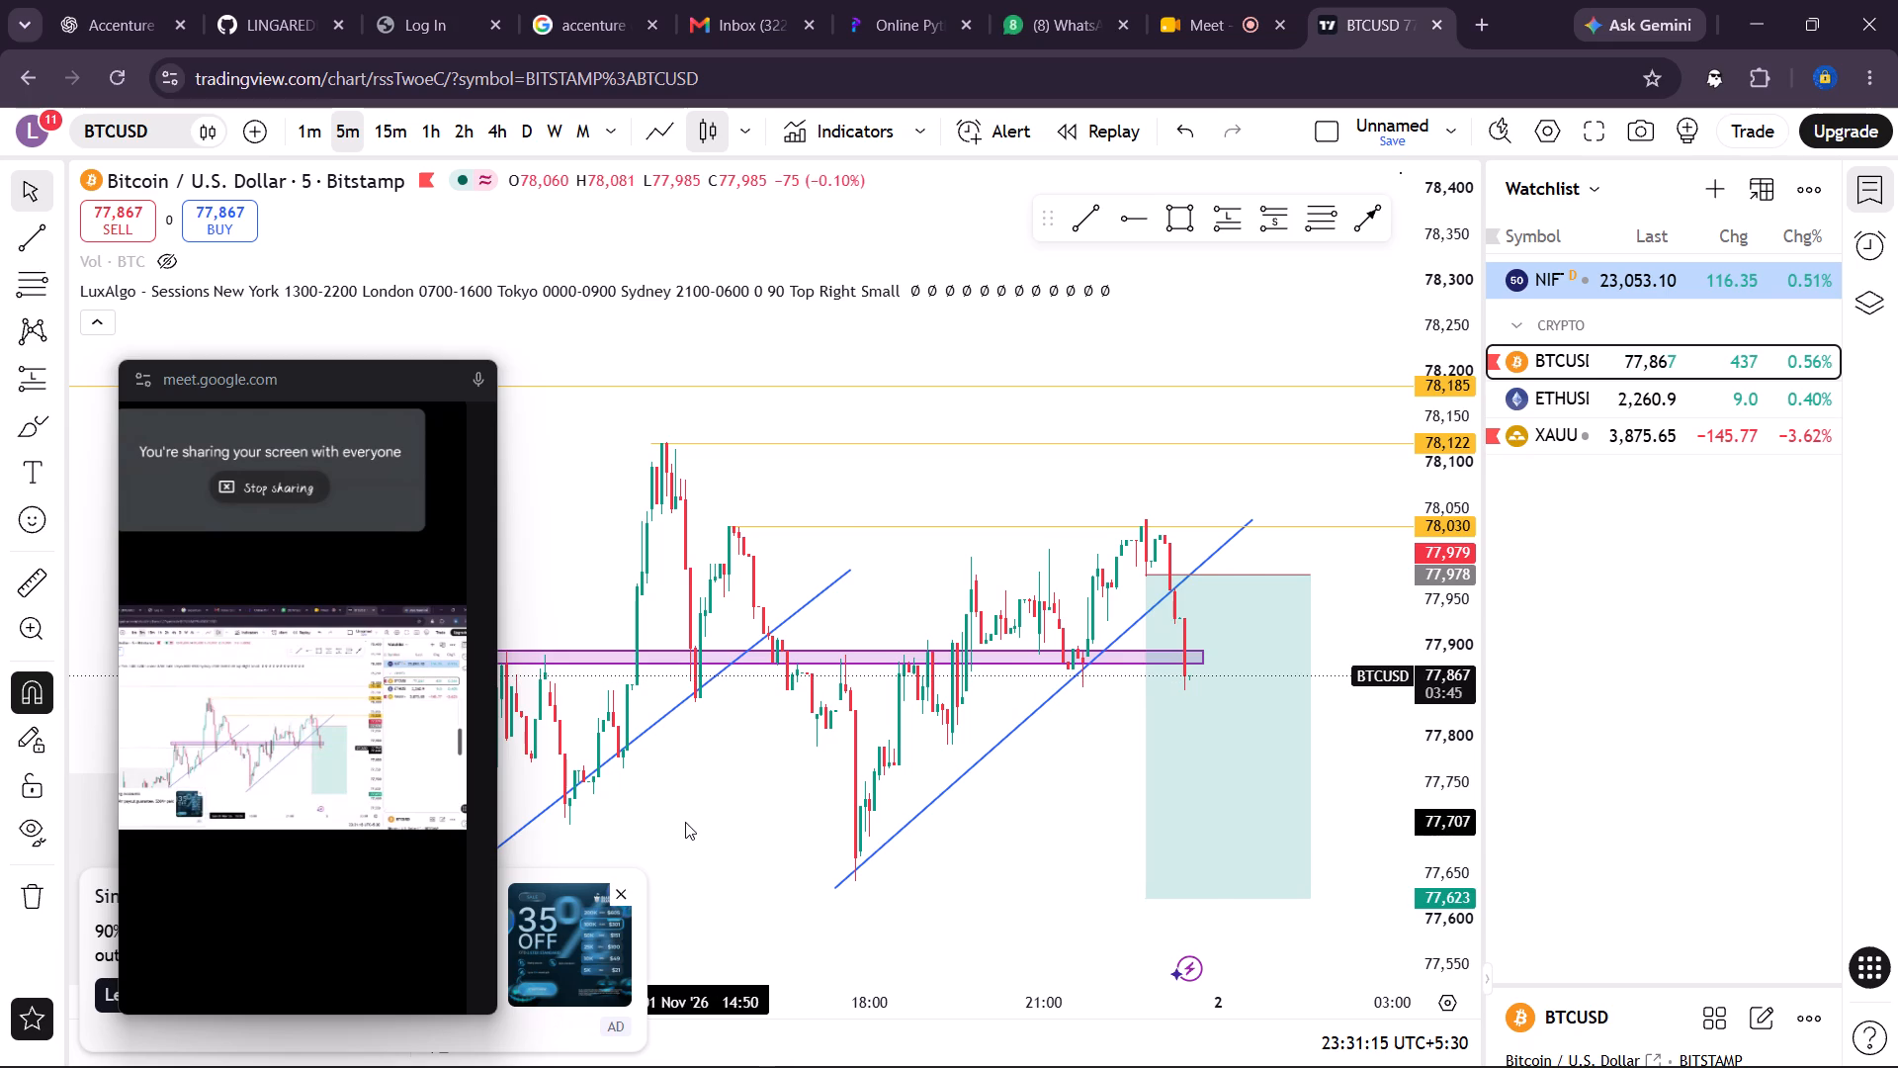
scroll(685, 822, "down", 1)
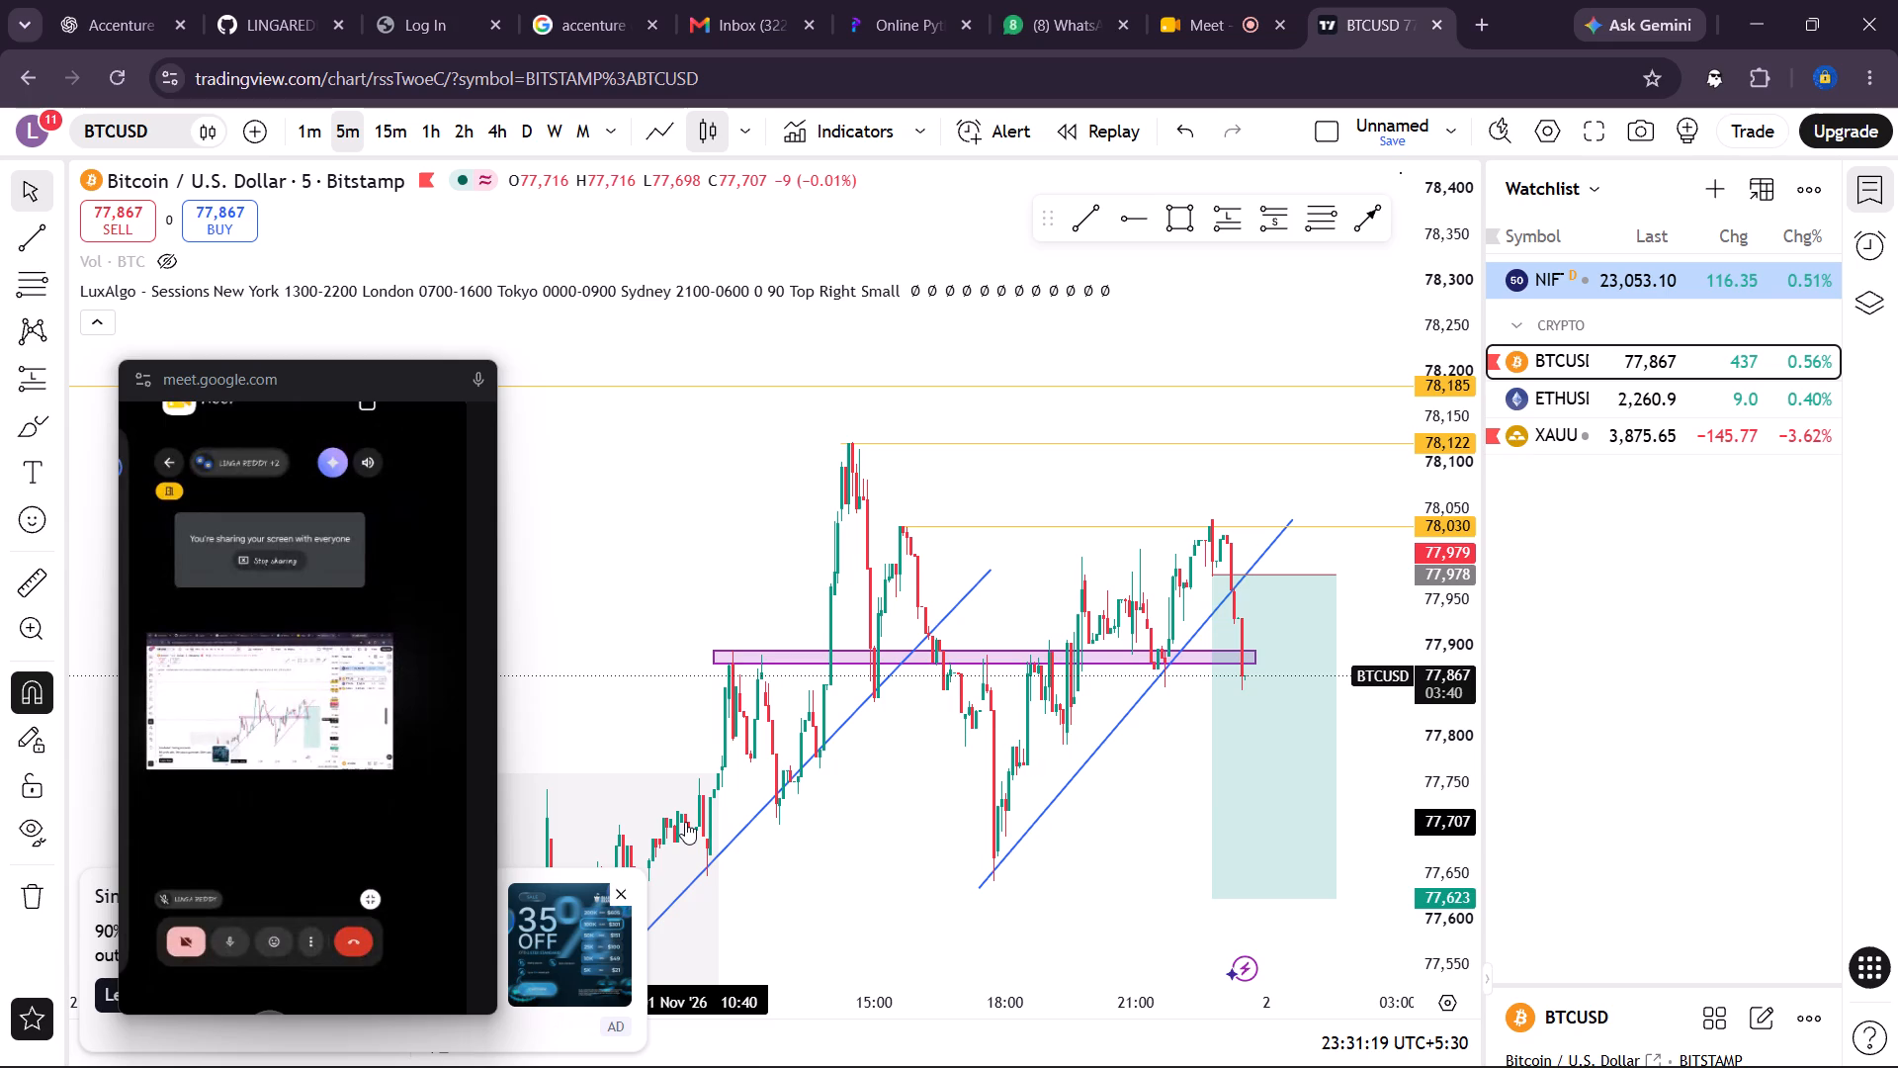
scroll(685, 822, "down", 2)
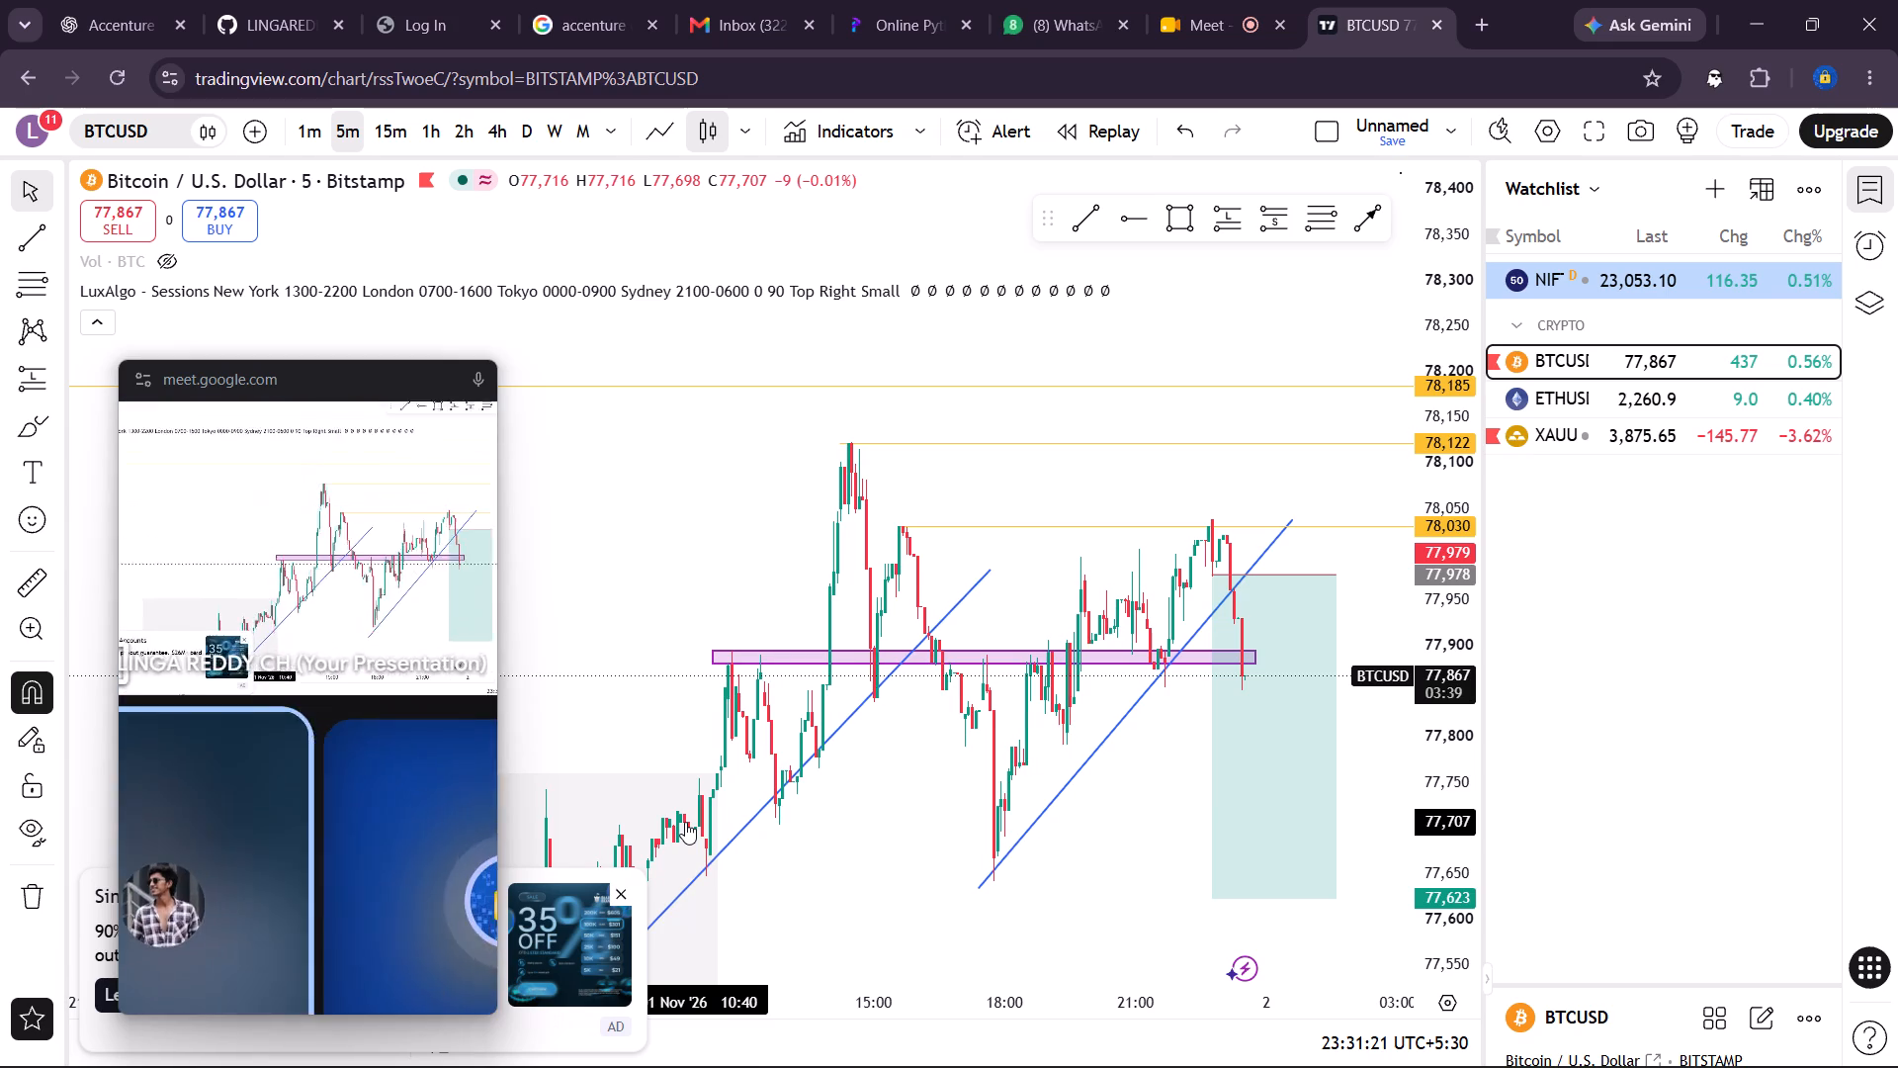
scroll(685, 822, "down", 2)
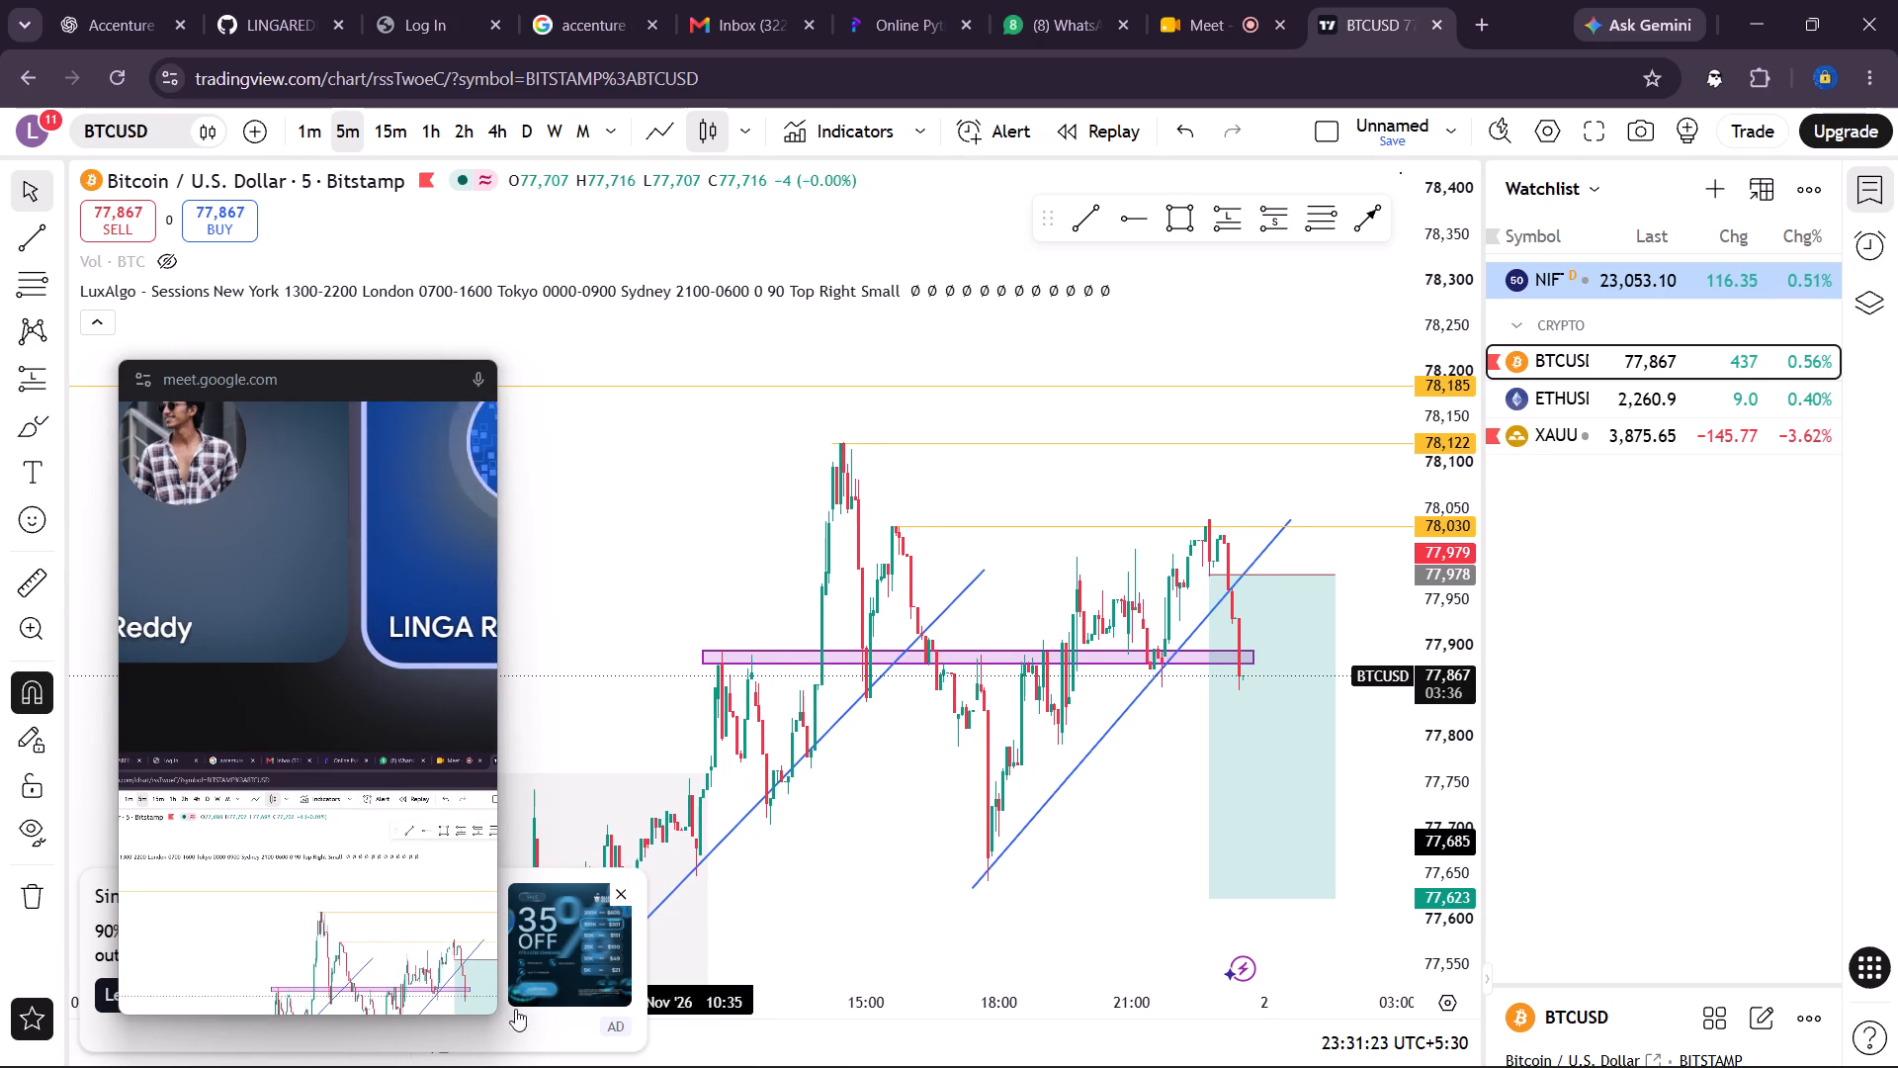
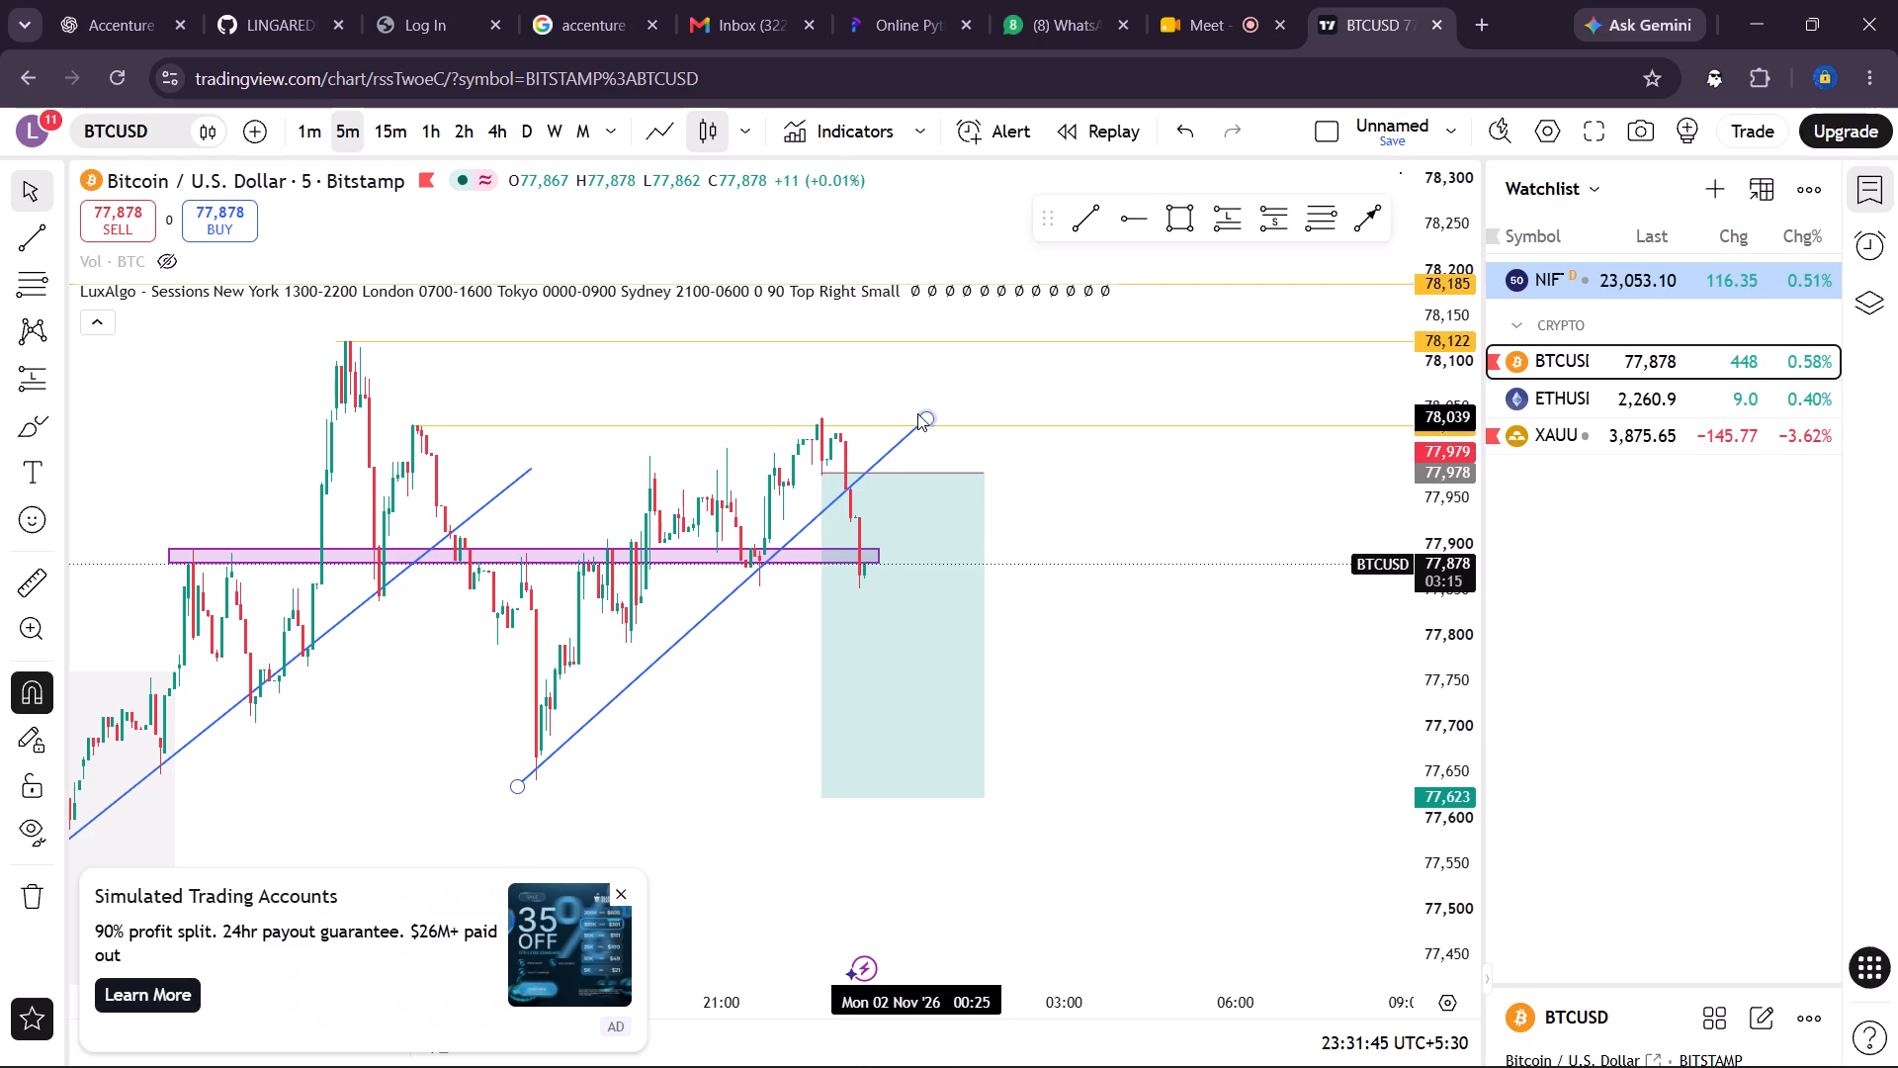
Examine the 5-minute BTCUSD candles around the short position, the purple zone and the rising trend lines.
left_click(850, 485)
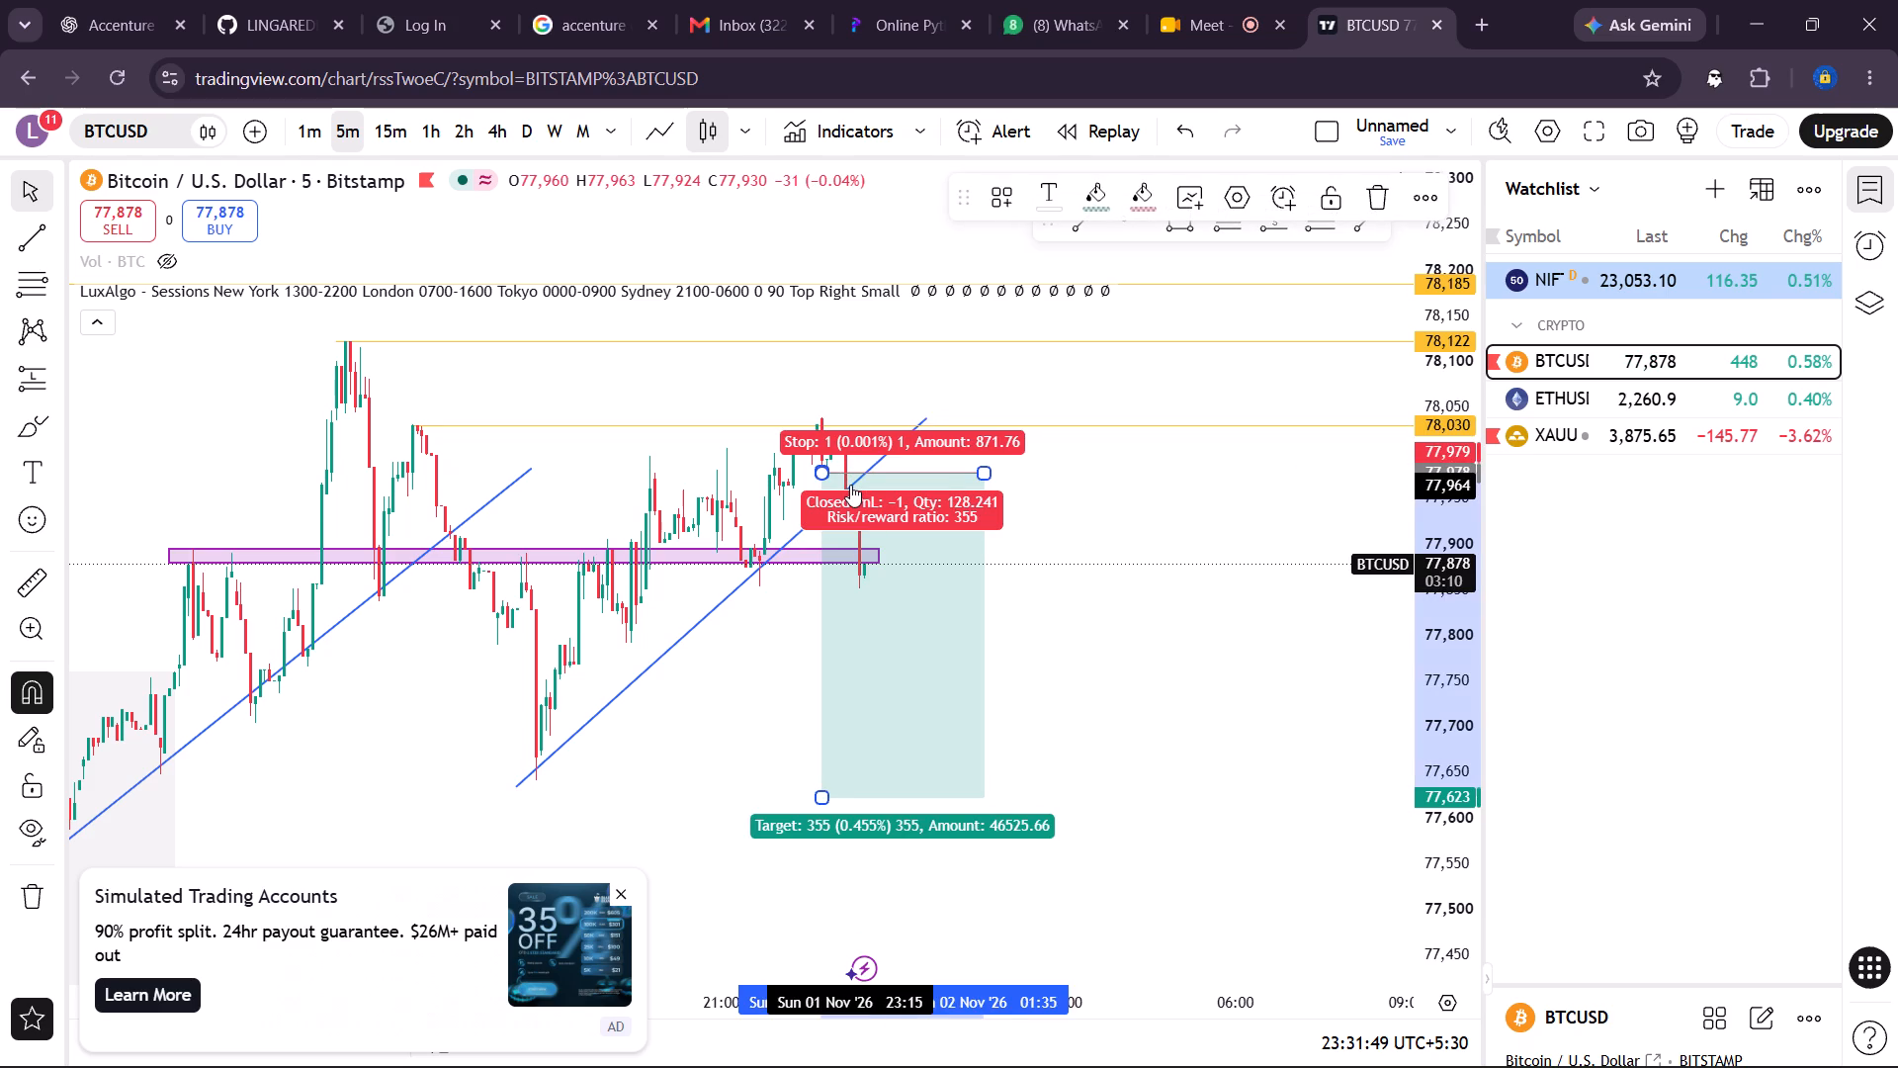
left_click(1063, 530)
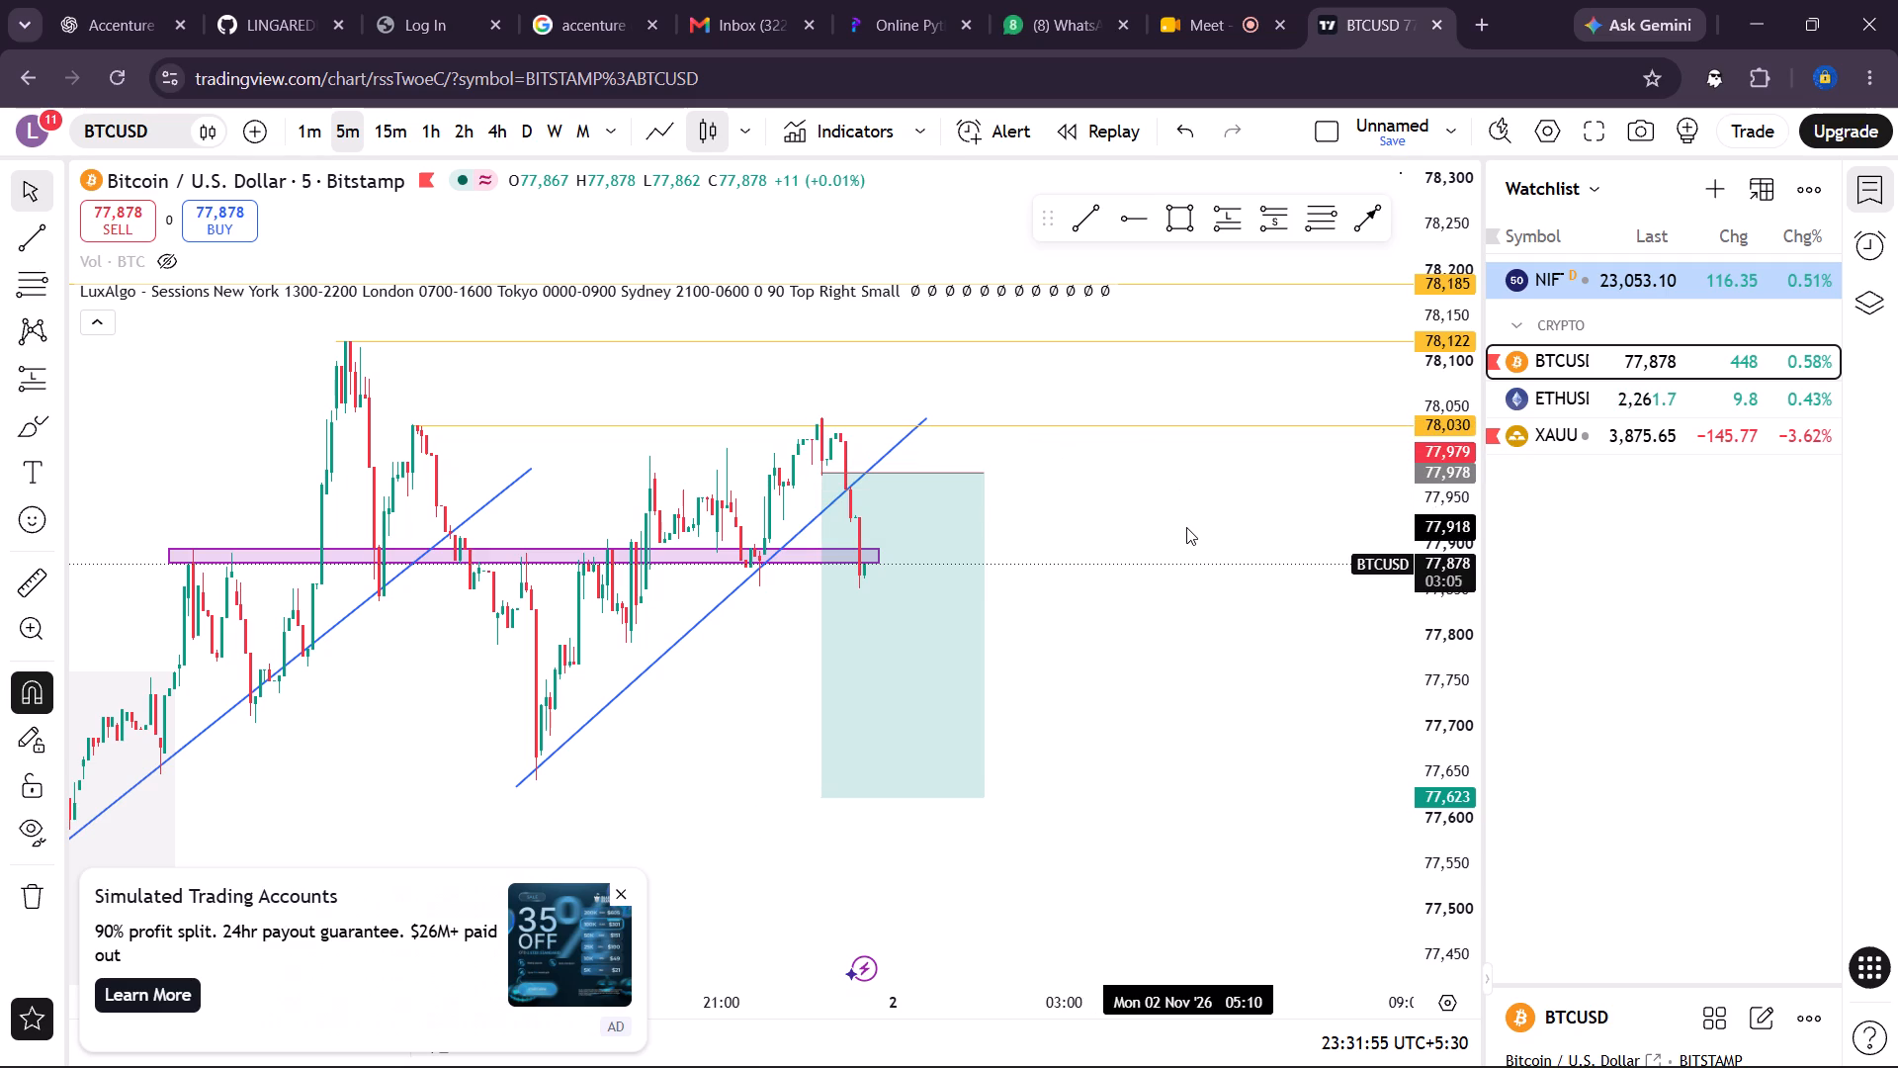
scroll(1186, 527, "left", 1)
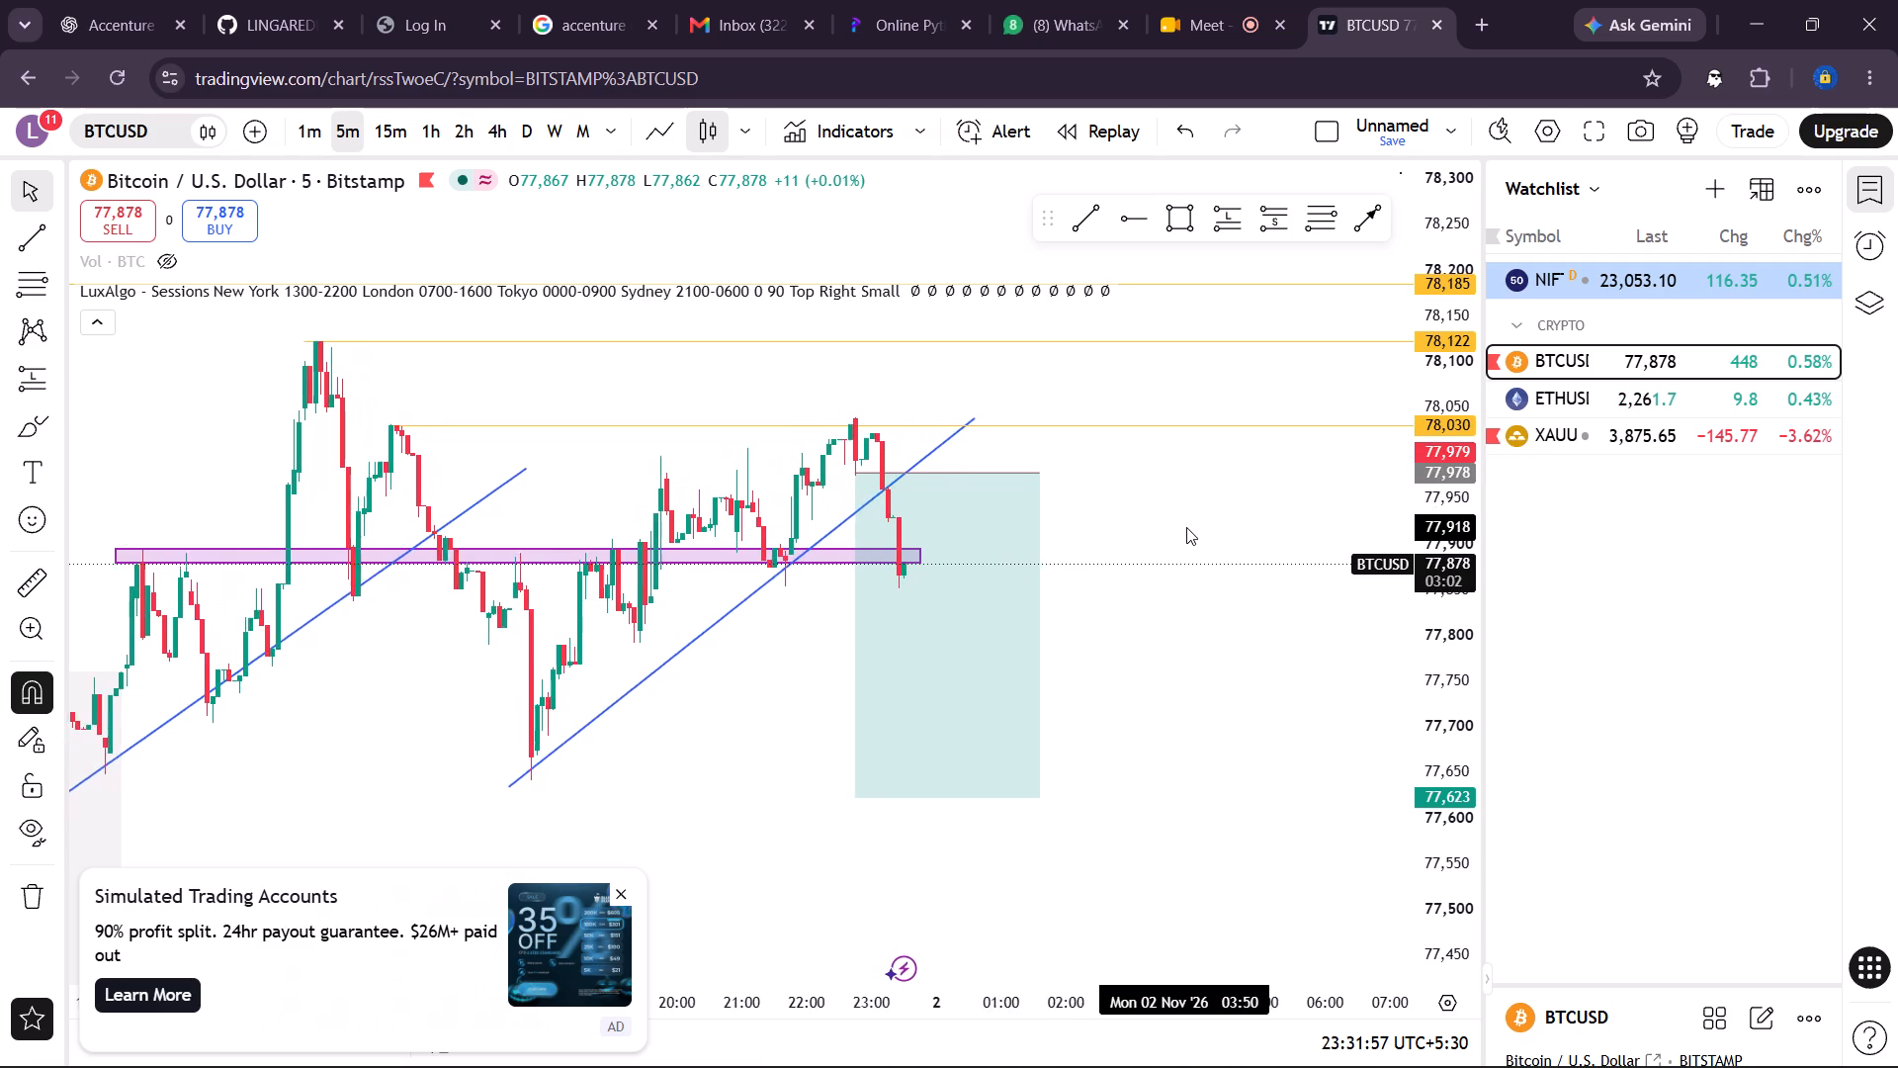
scroll(1186, 527, "left", 2)
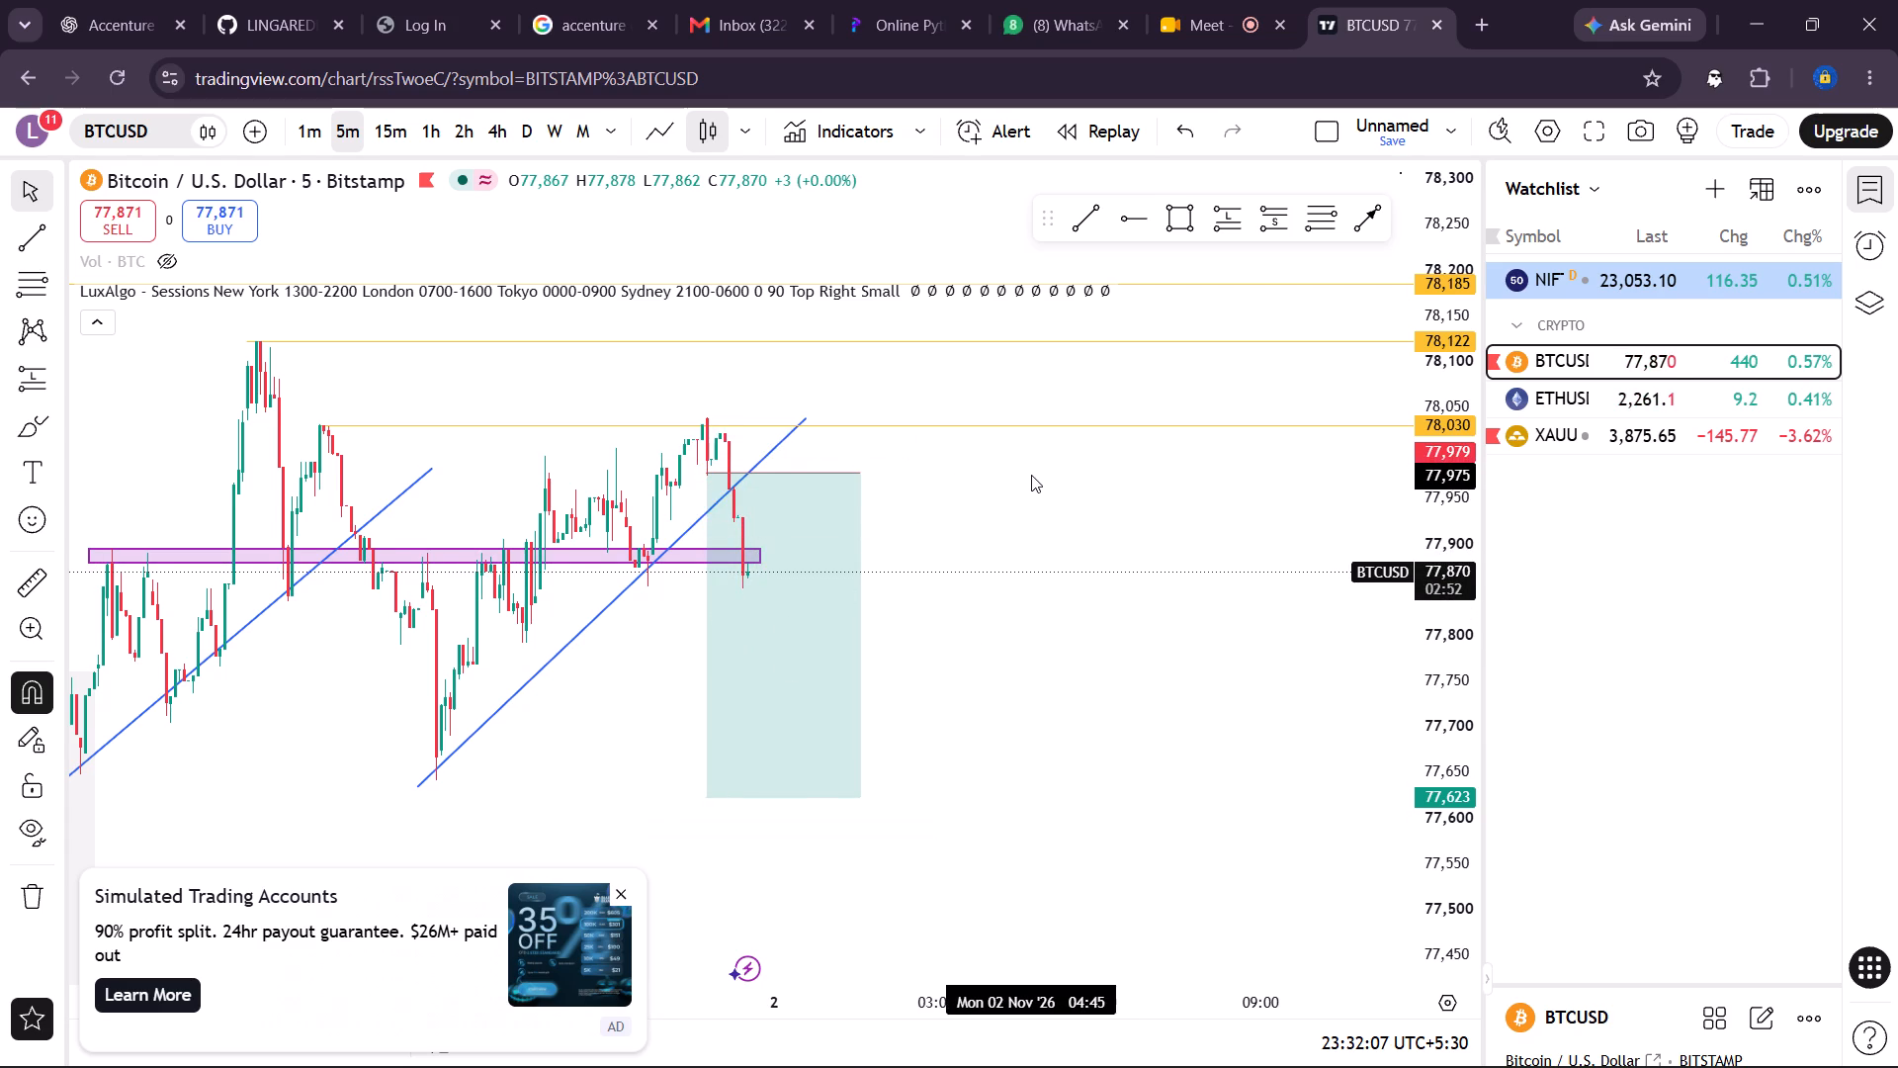
scroll(1031, 475, "right", 1)
scroll(1031, 475, "up", 2)
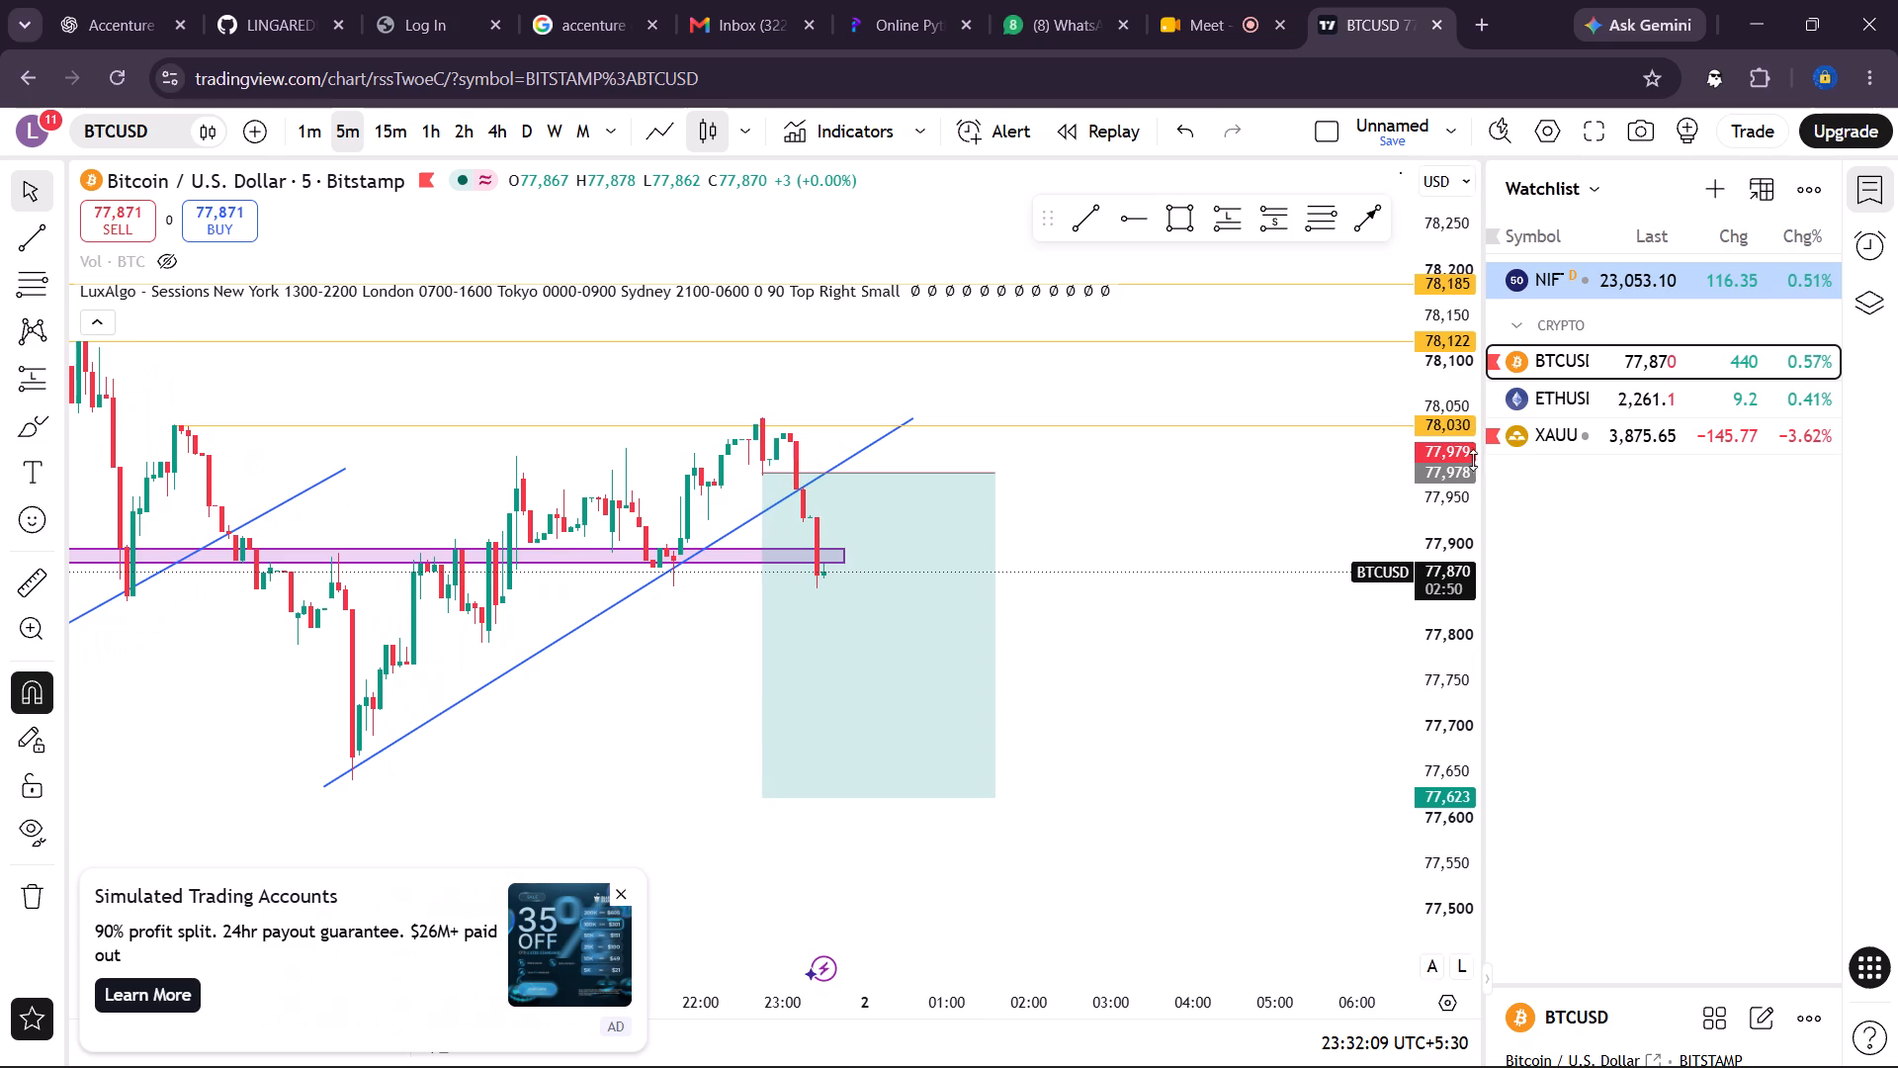
scroll(1464, 588, "up", 5)
left_click_drag(1211, 473, 1205, 629)
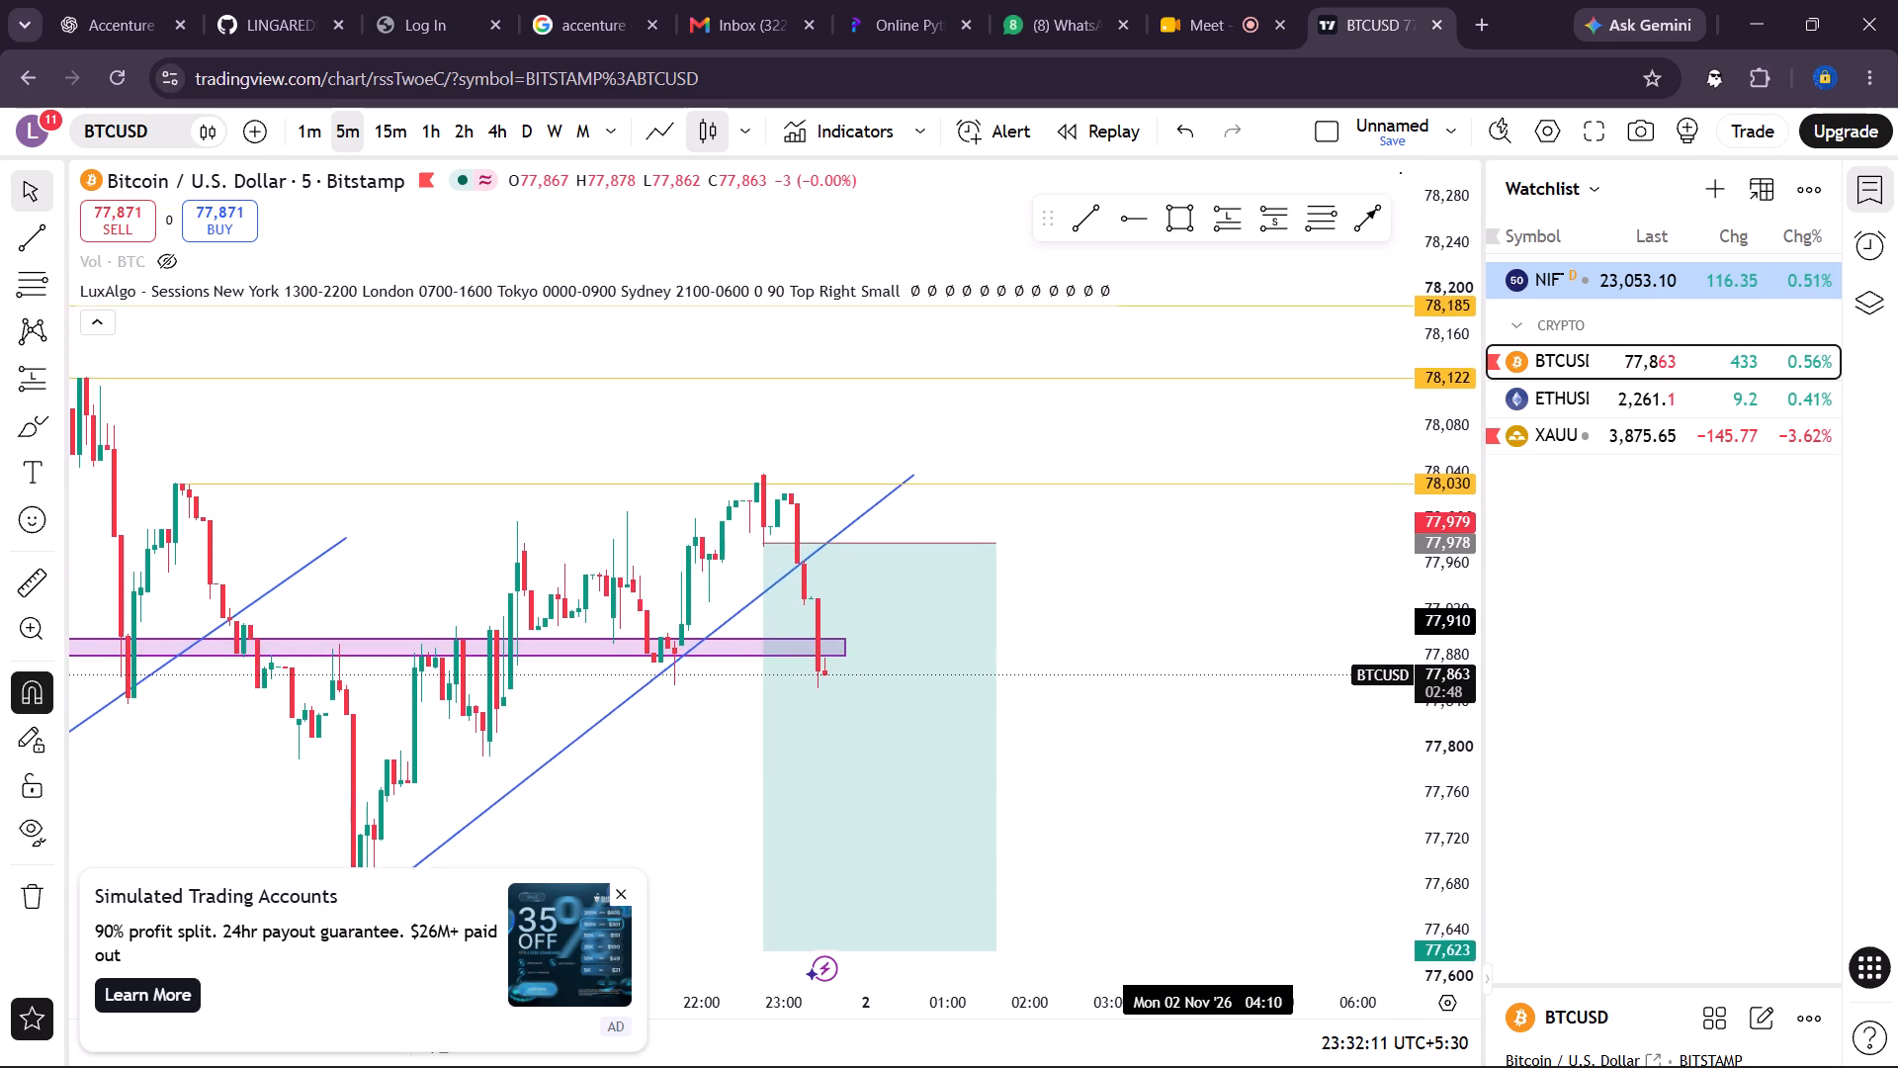
left_click_drag(1205, 629, 1205, 644)
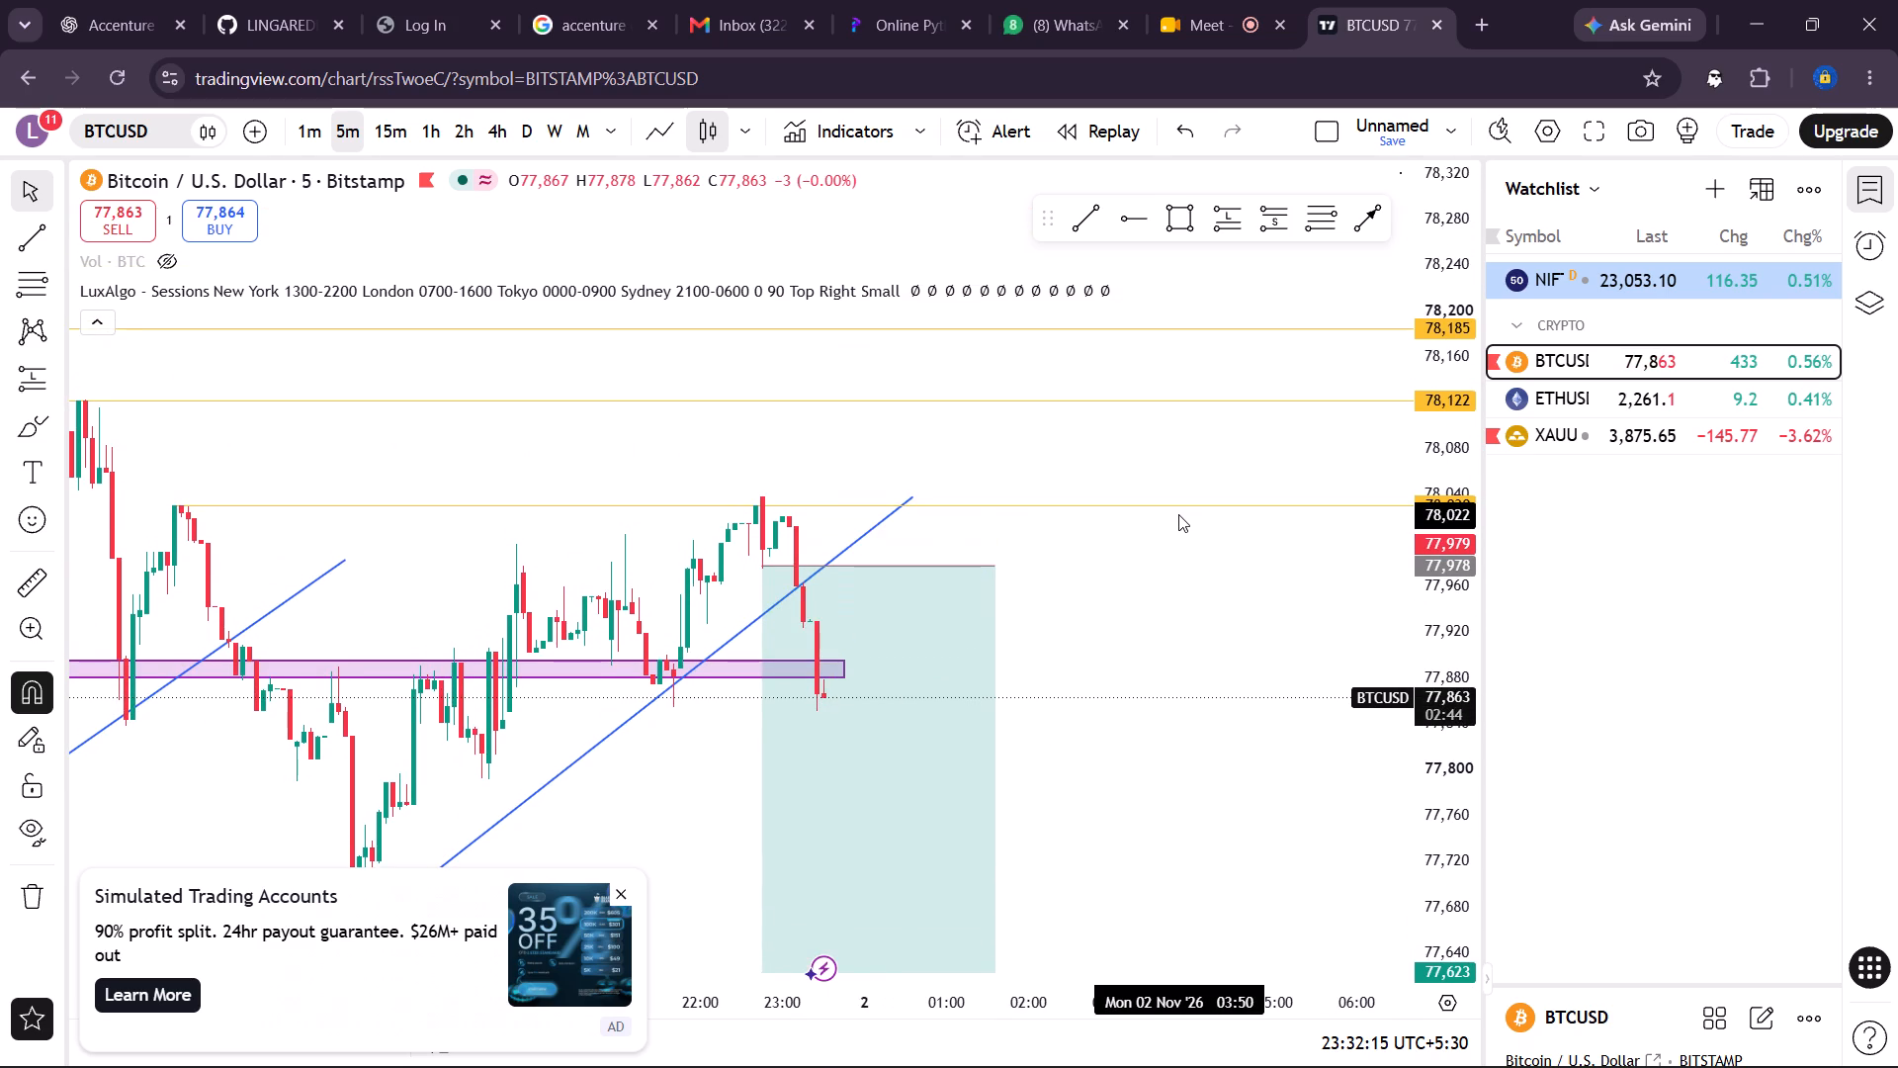
scroll(1178, 514, "down", 1)
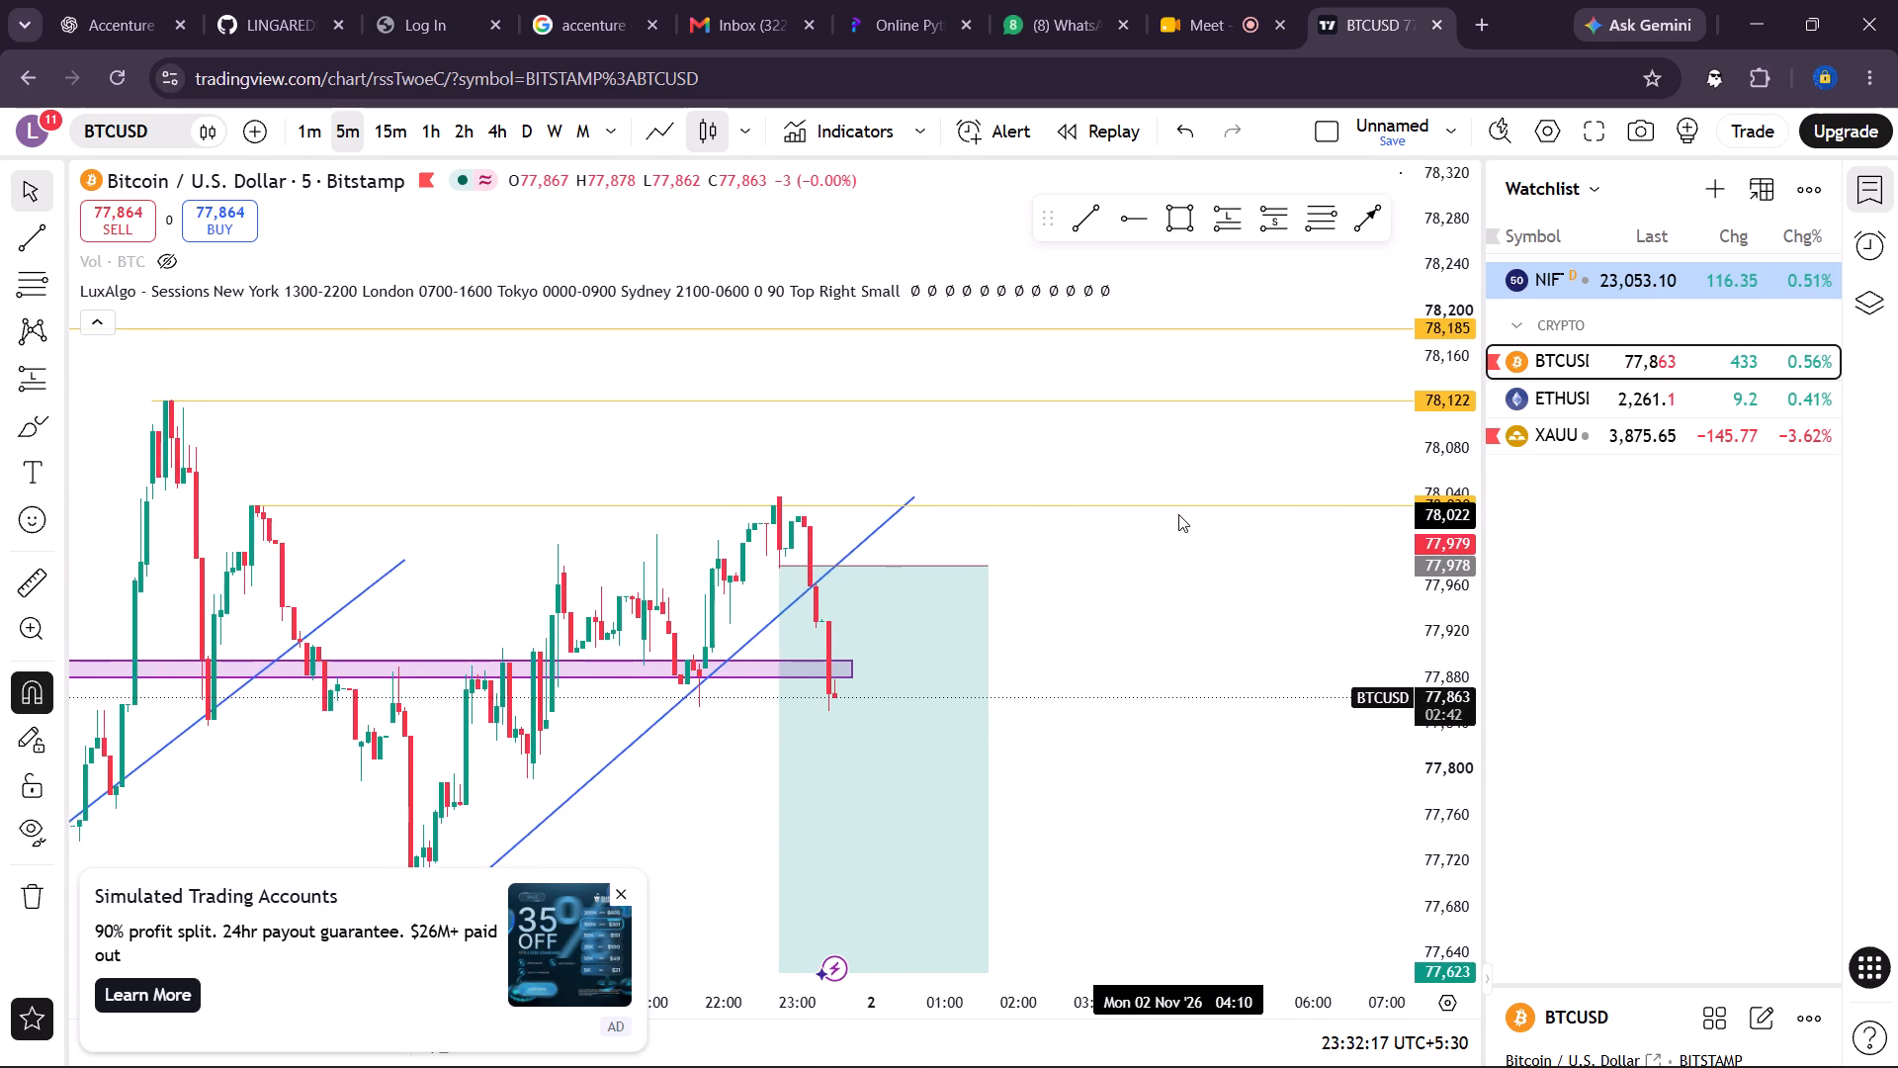
scroll(1178, 514, "down", 1)
left_click_drag(1196, 552, 1227, 408)
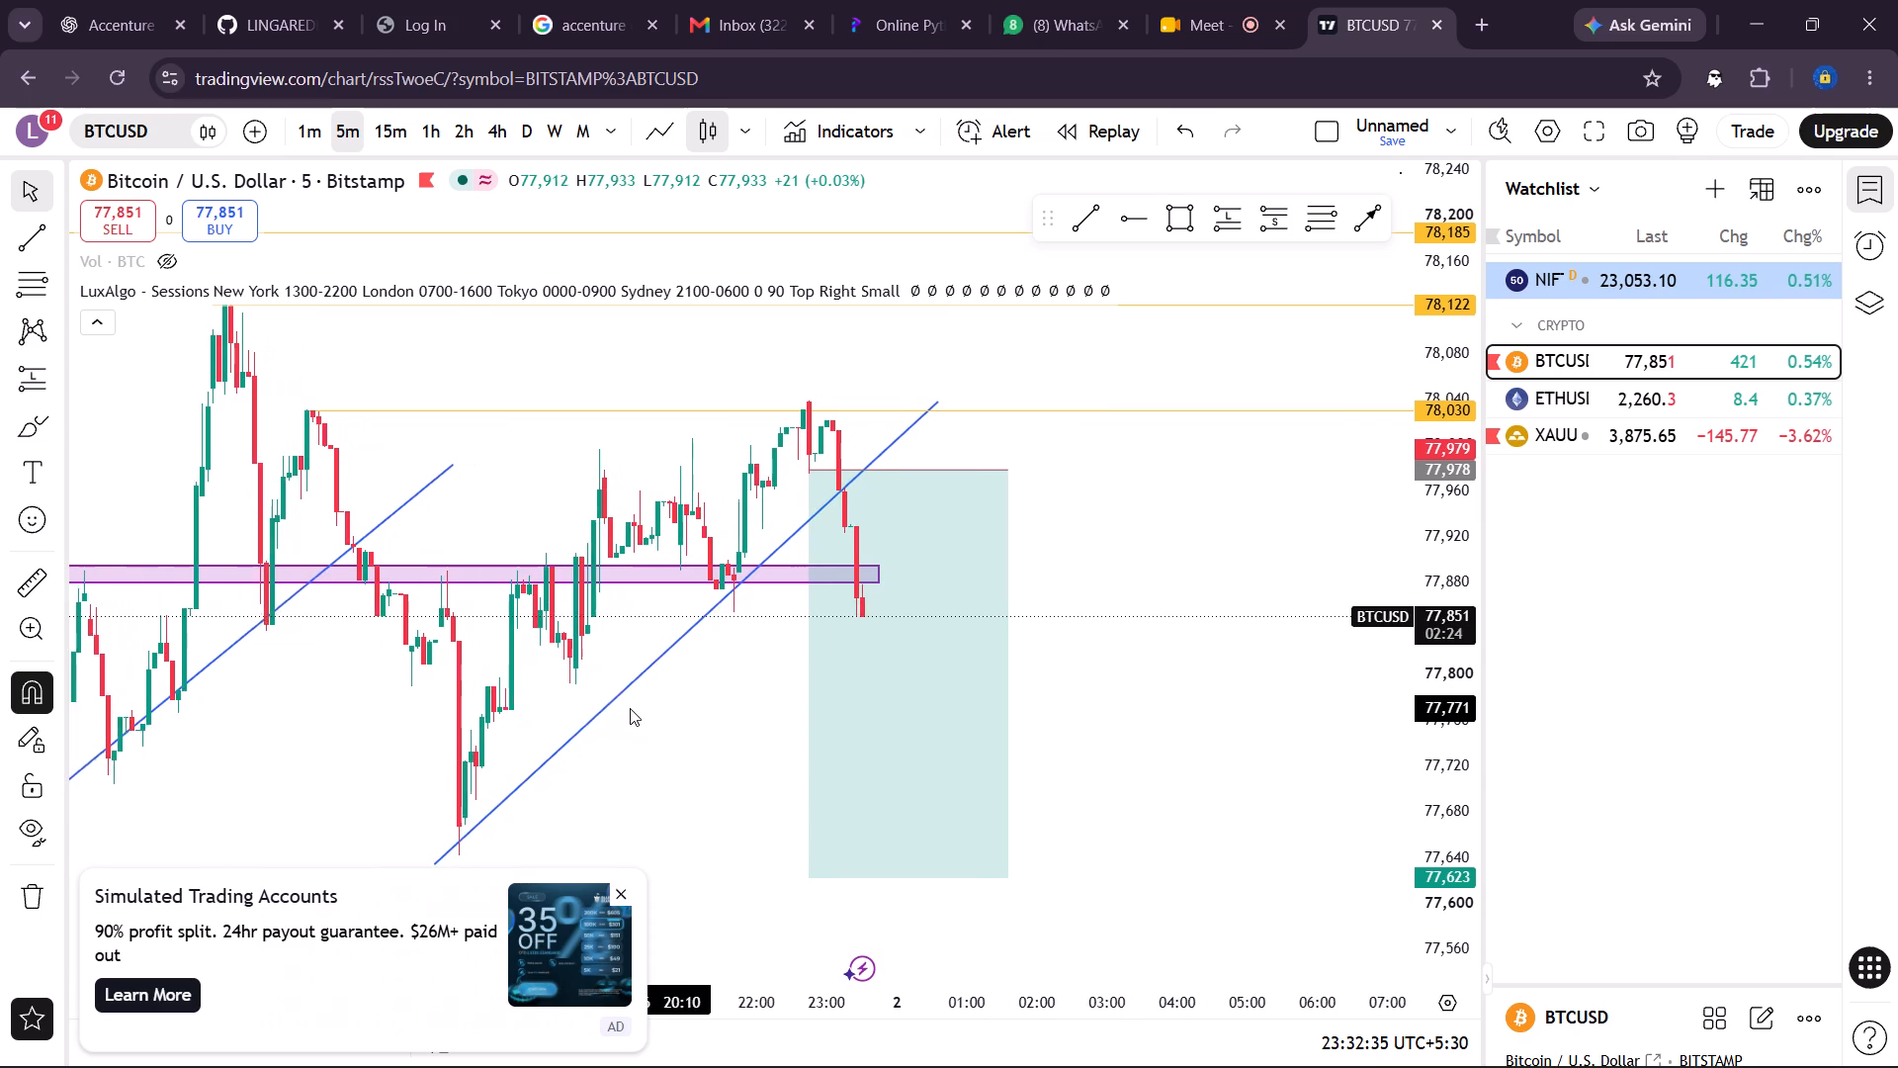
left_click_drag(641, 759, 649, 578)
scroll(649, 578, "up", 1)
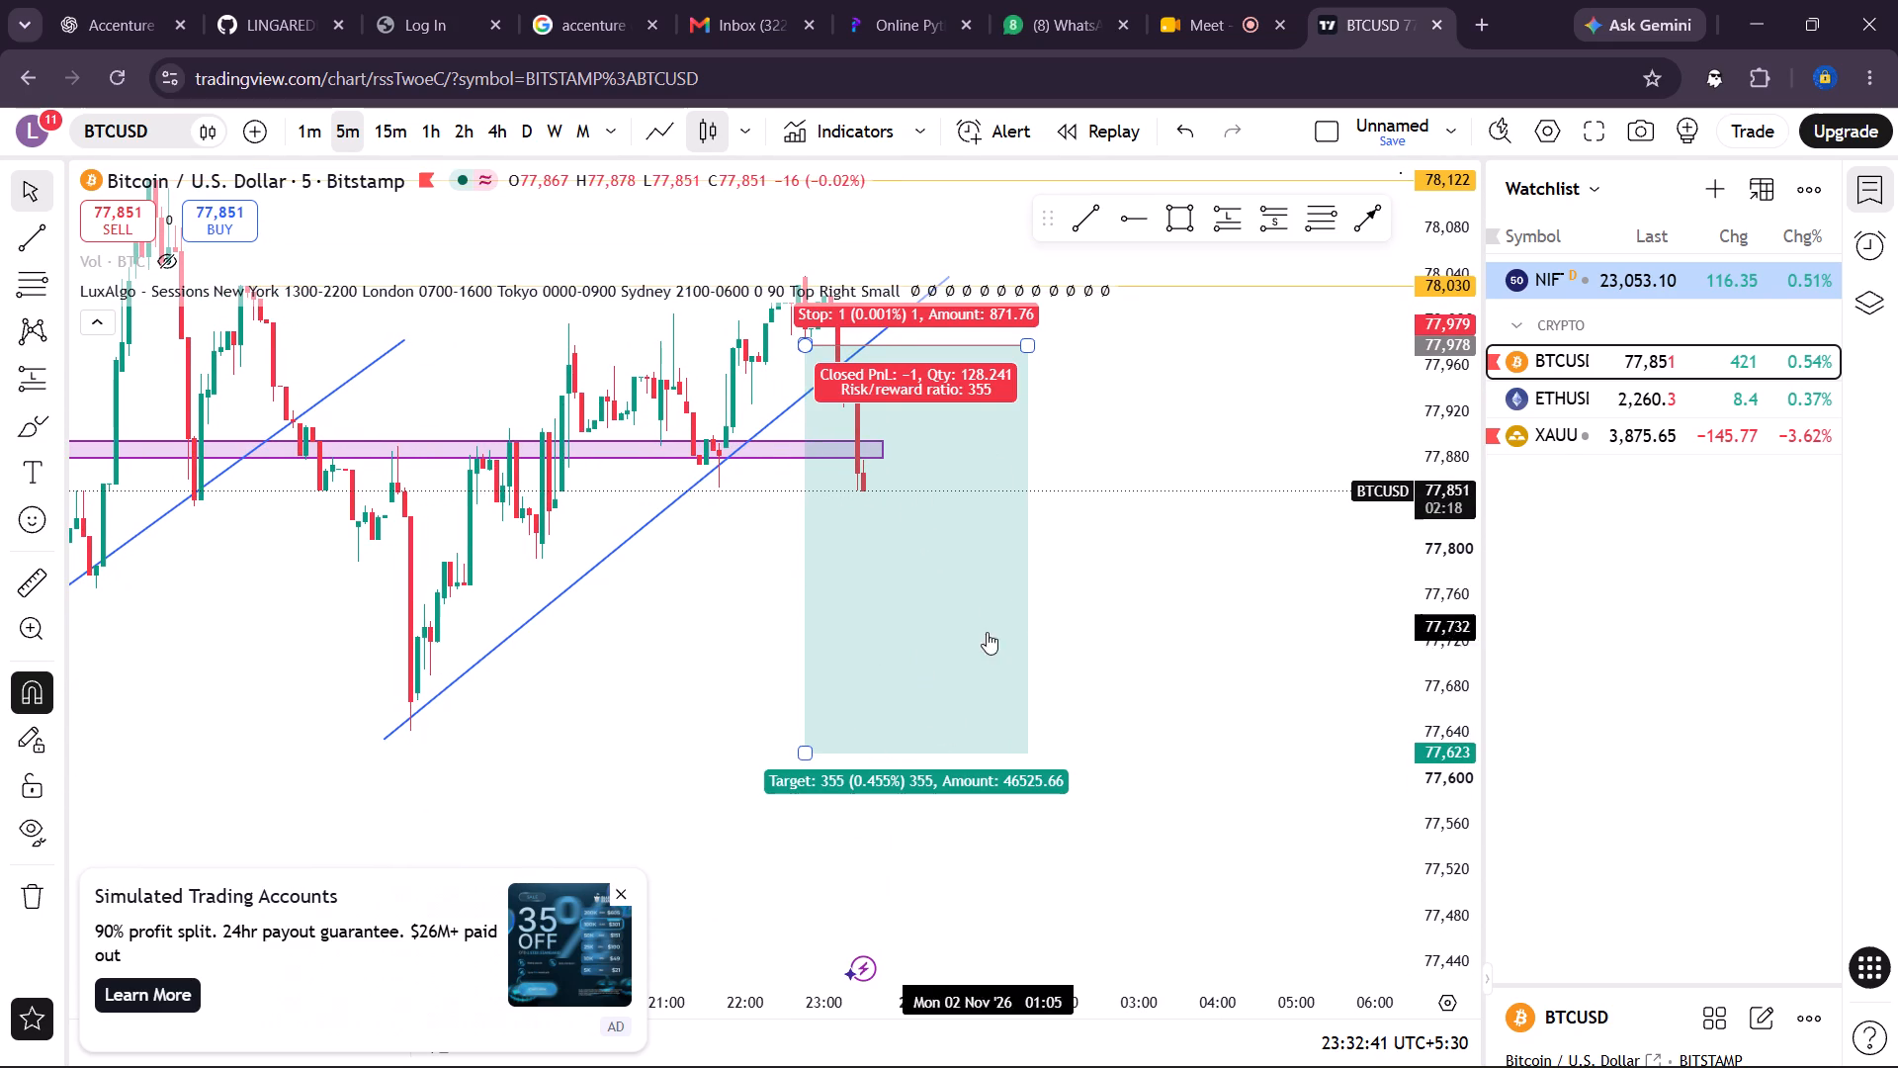
Switch to the 15-minute chart and examine price around the purple zone and the short position's target area.
left_click(385, 132)
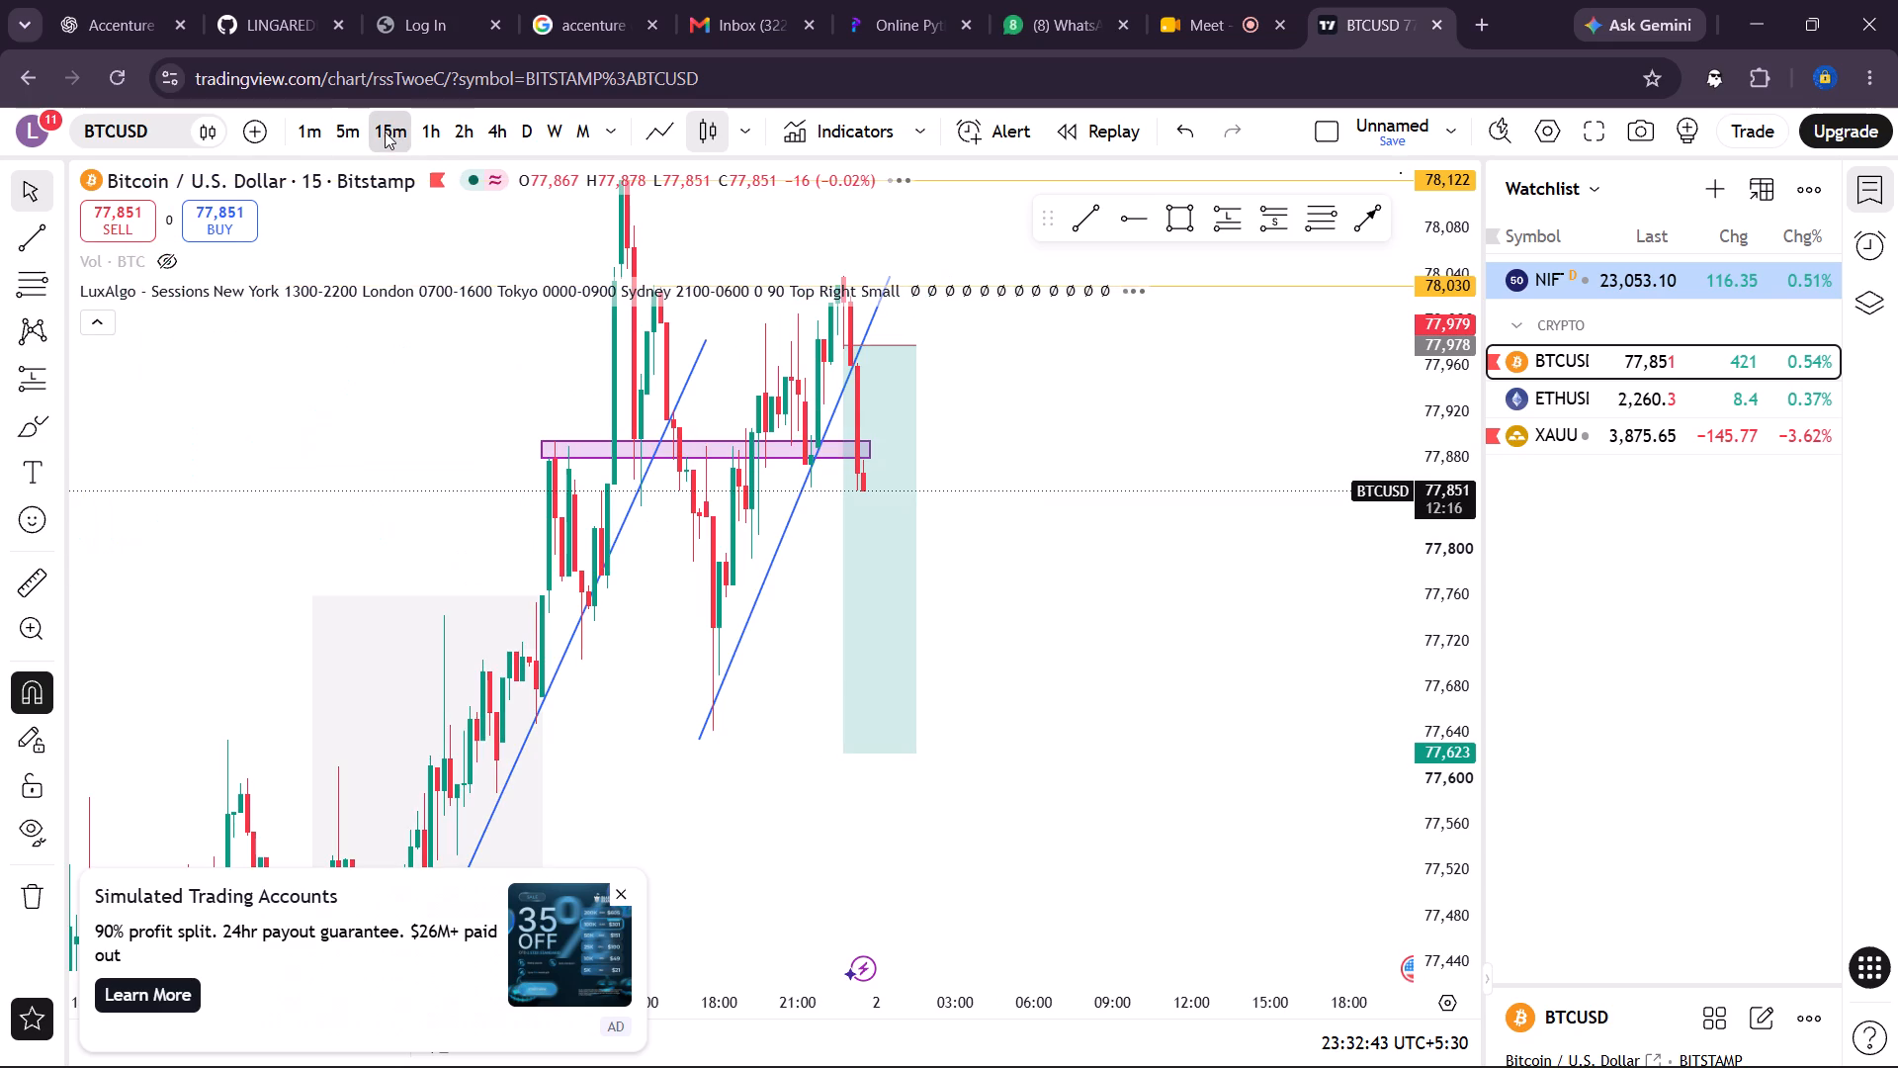
scroll(487, 440, "up", 3)
scroll(487, 440, "right", 2)
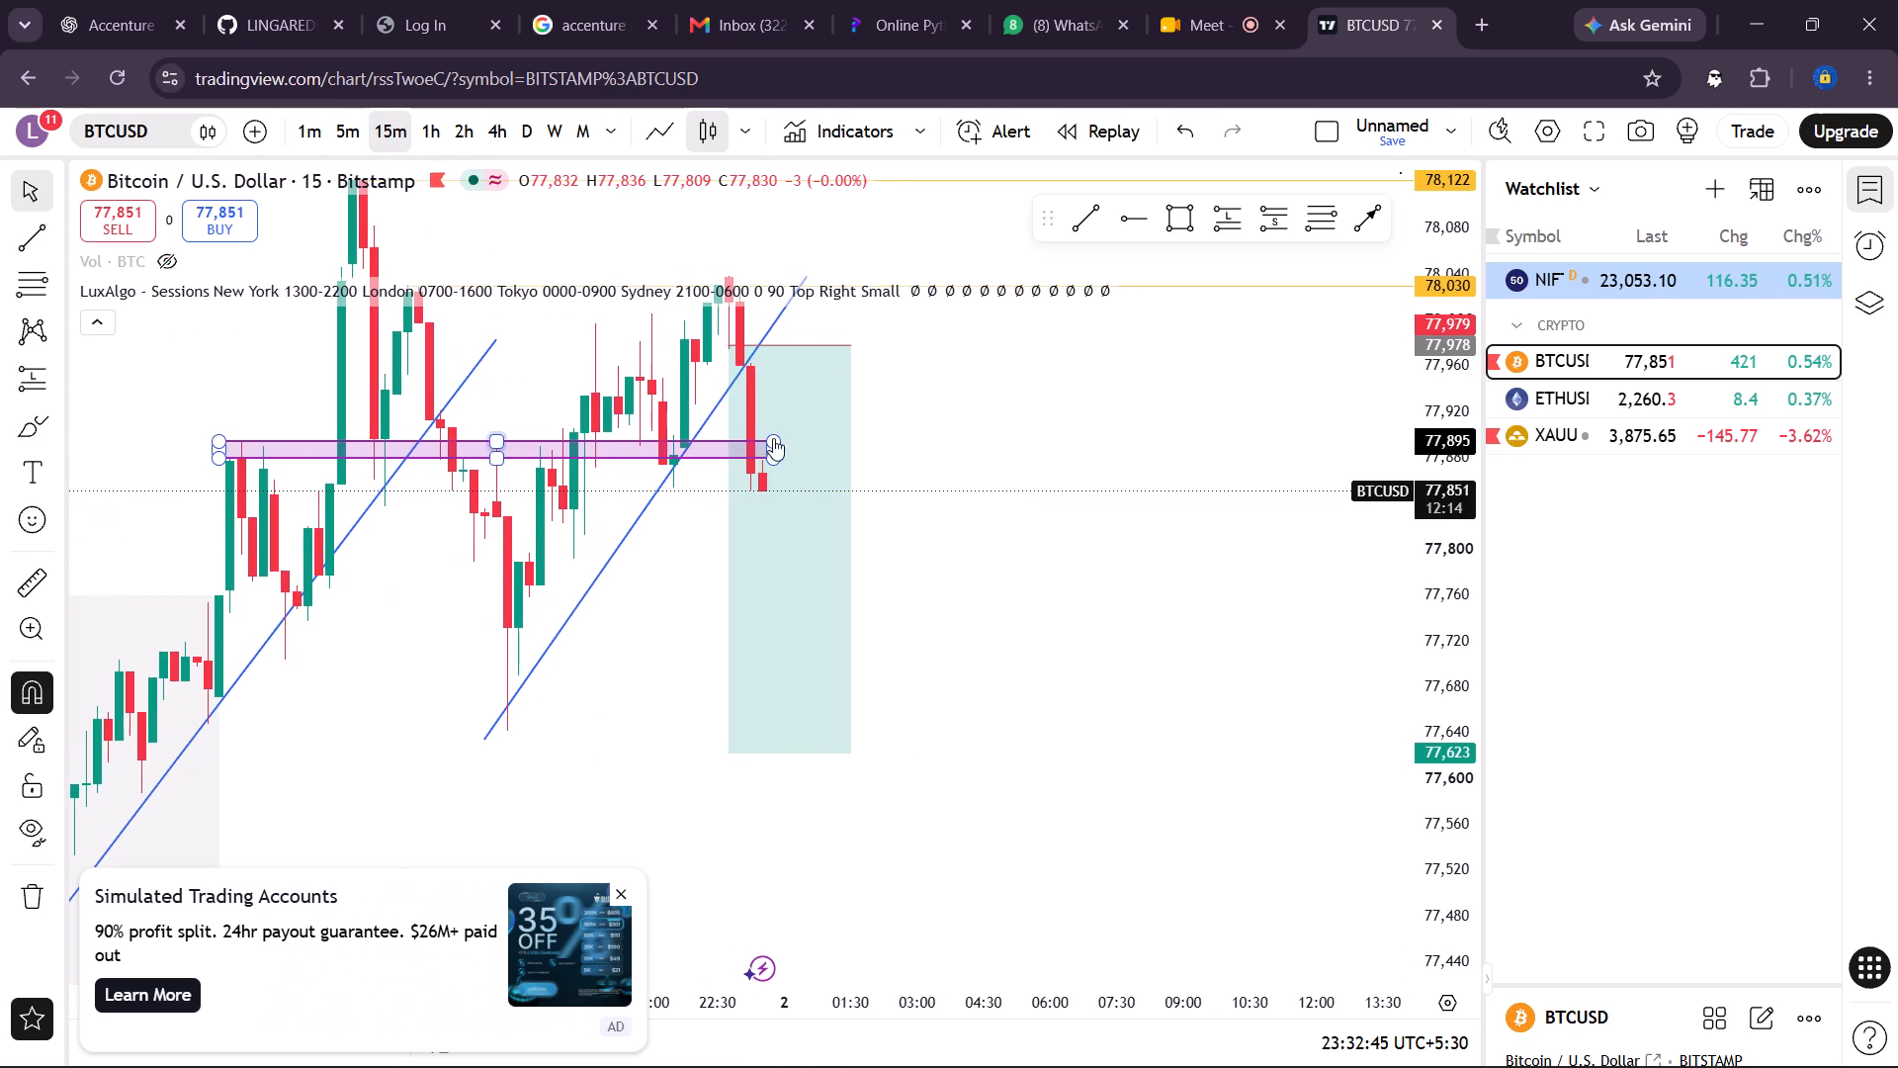
left_click(1085, 430)
scroll(1009, 752, "right", 1)
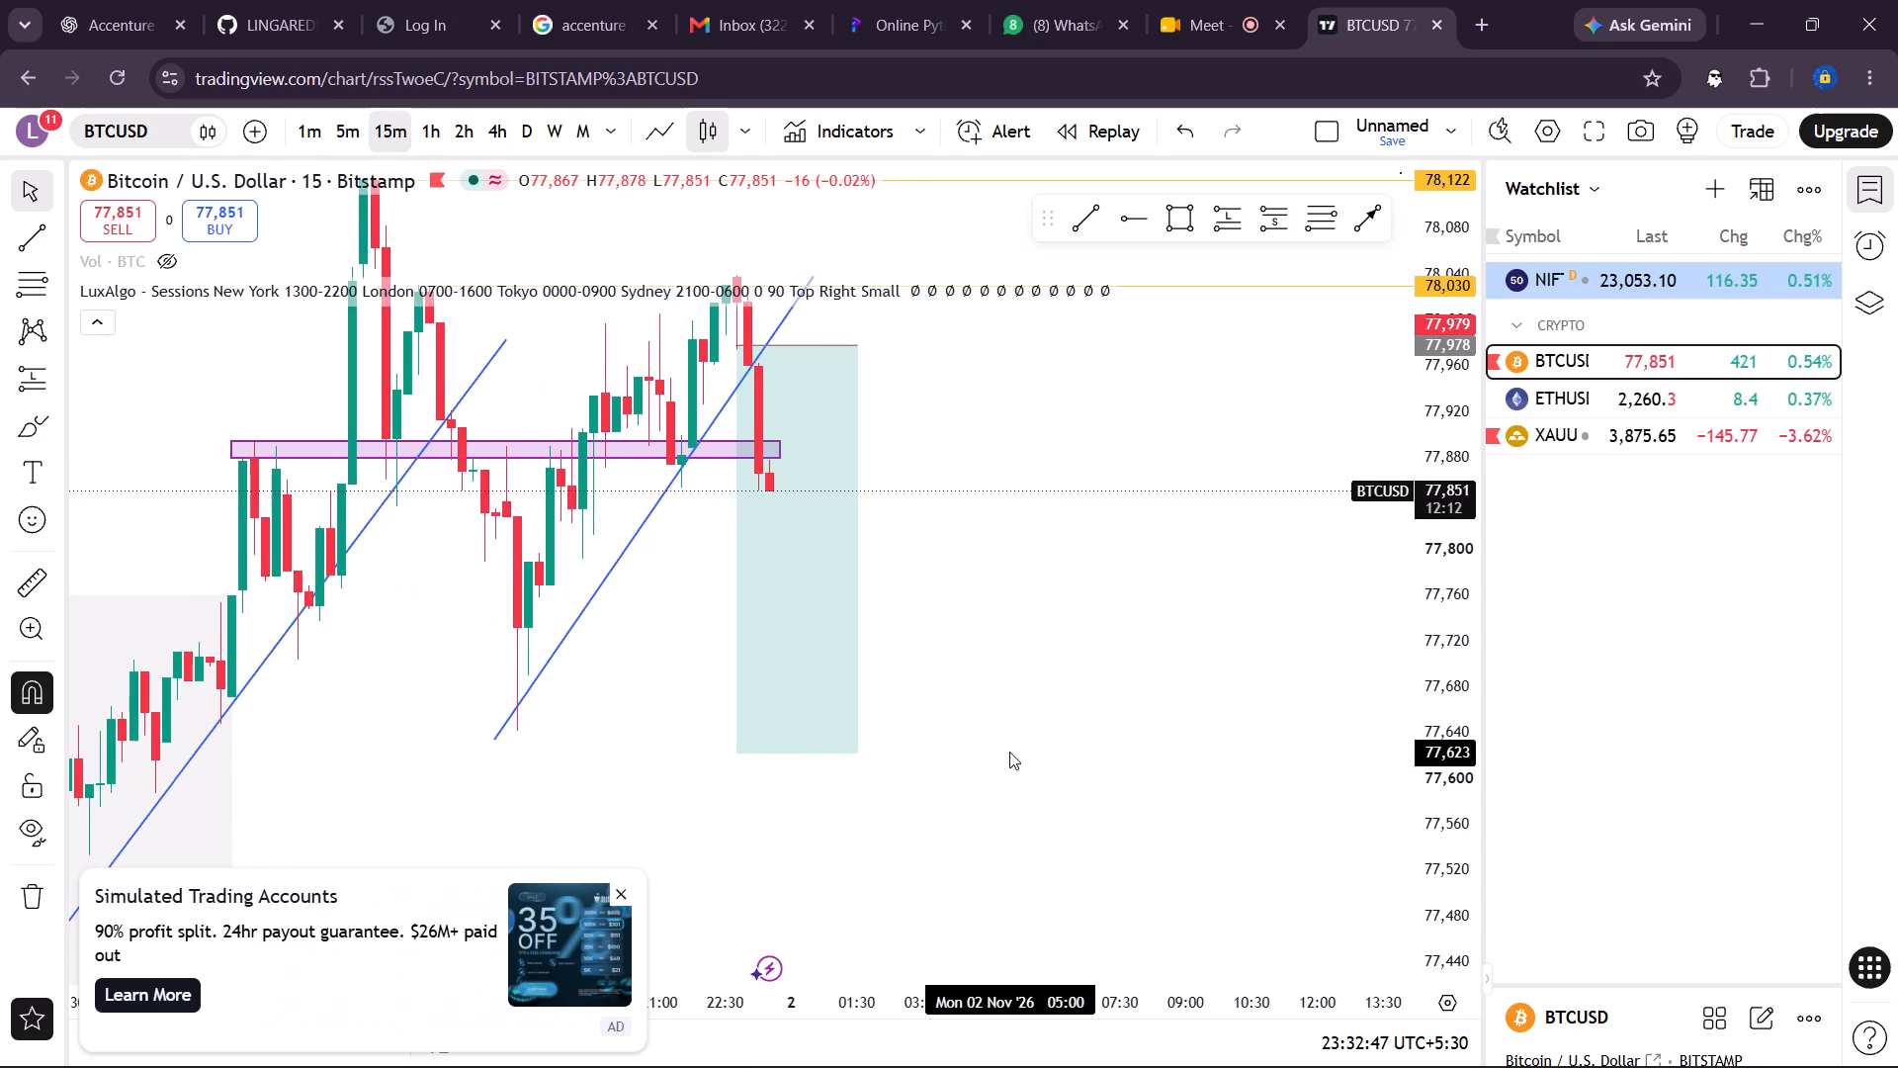
scroll(1009, 752, "right", 1)
left_click_drag(991, 821, 1095, 712)
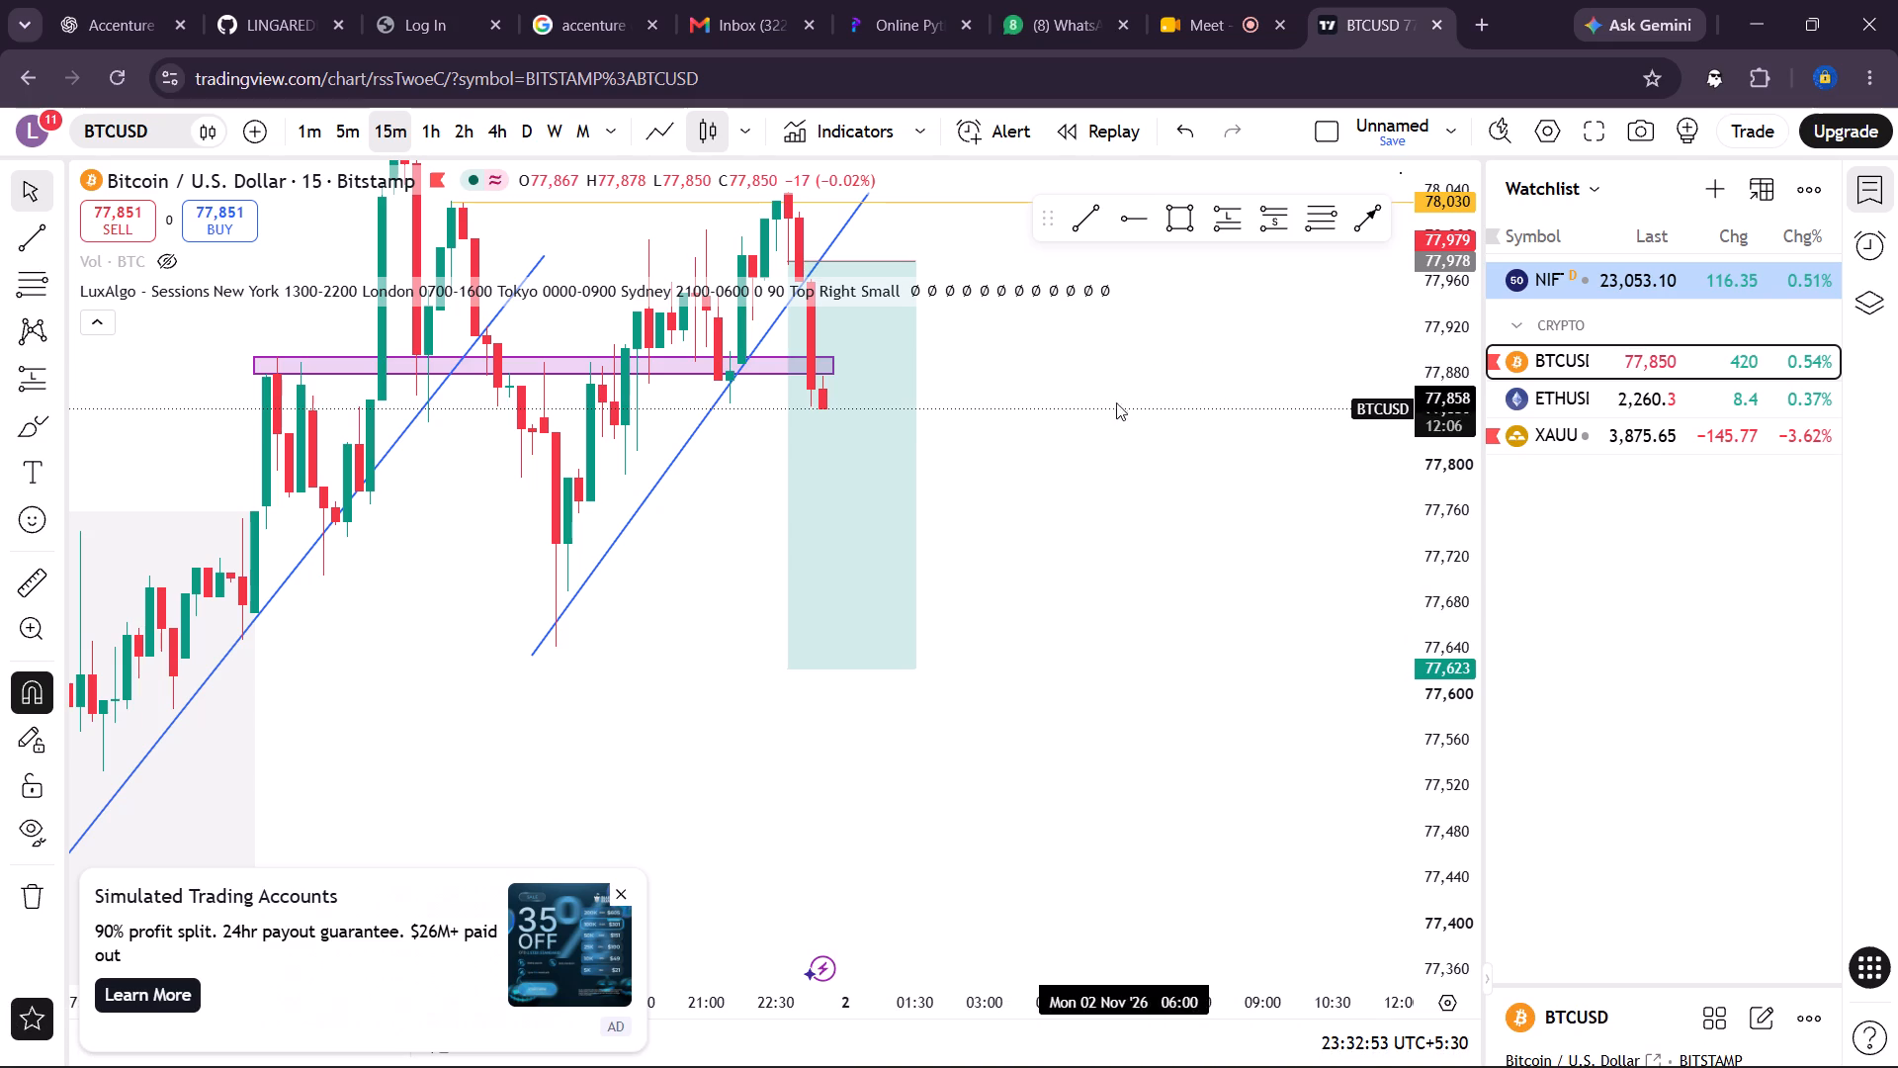
scroll(1088, 542, "down", 2)
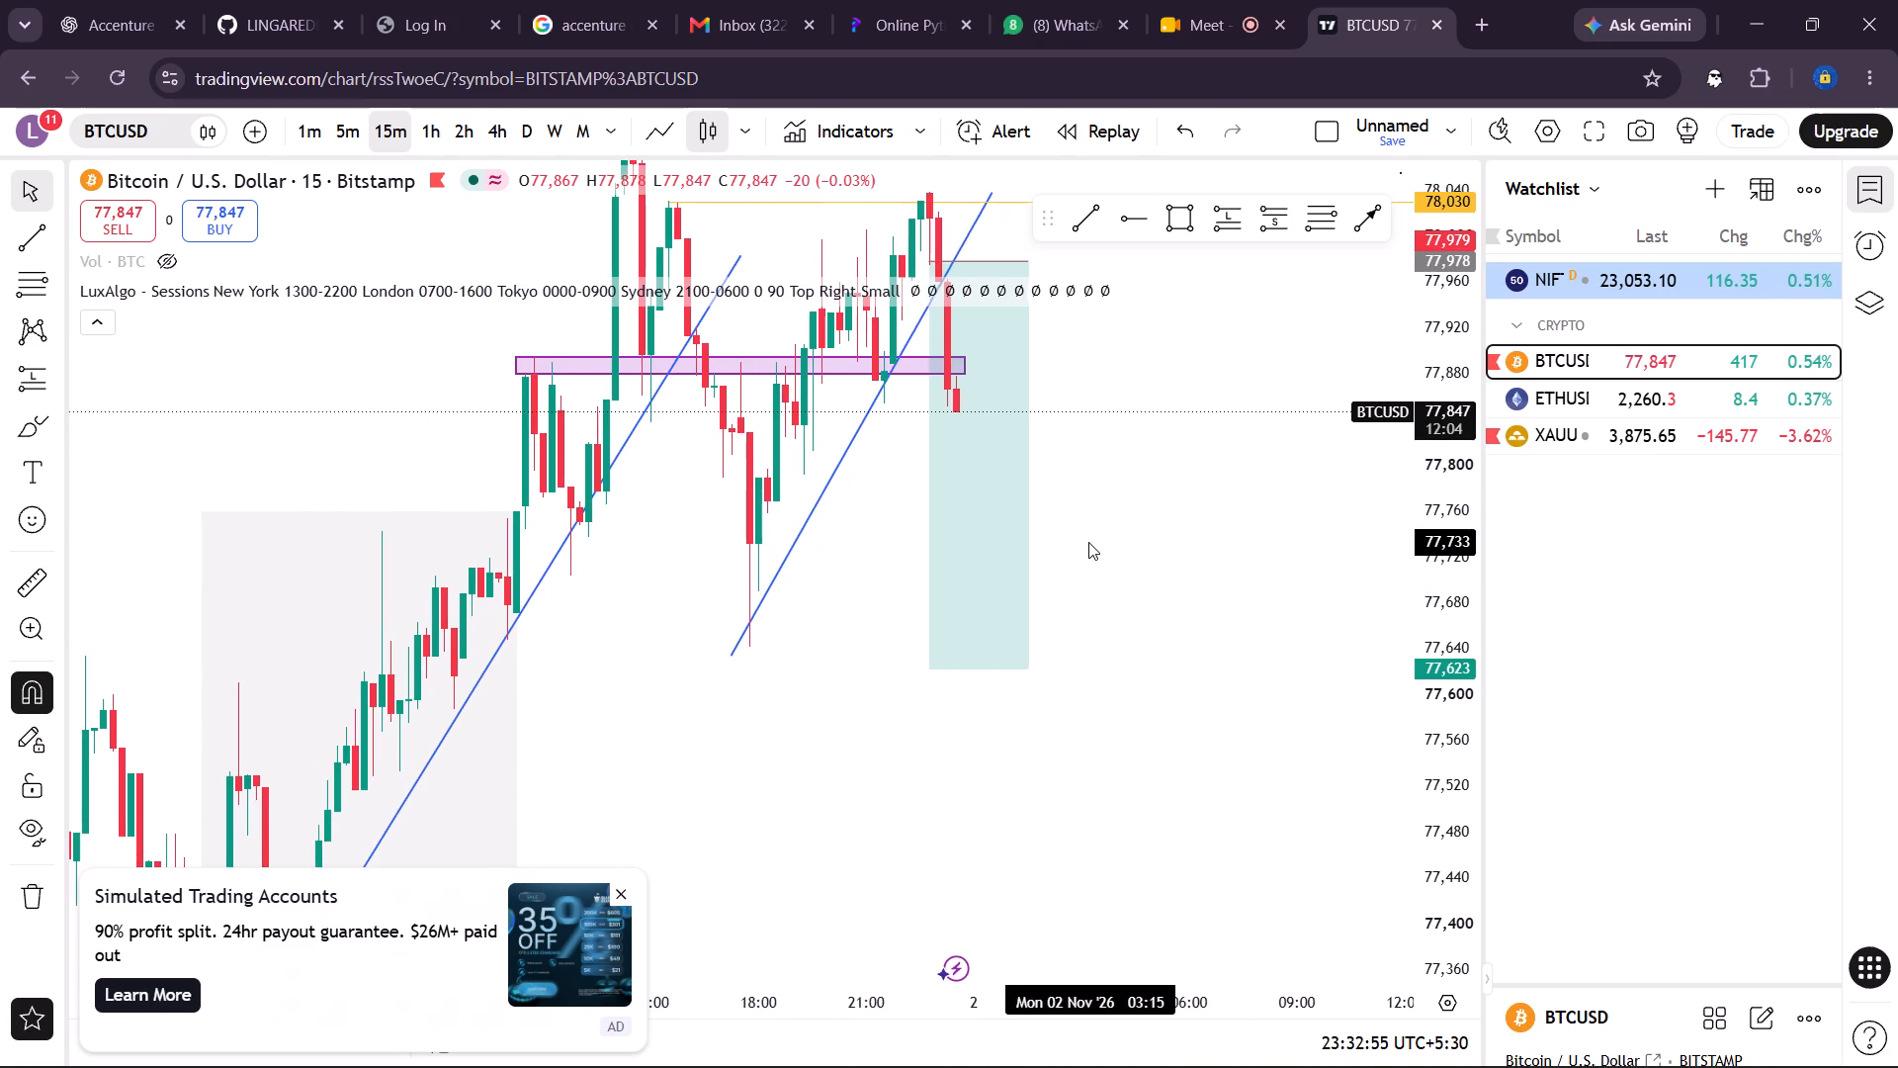
On the 2-hour chart, draw a horizontal ray at 77,642 from the low of the long wick below the purple zone.
left_click(460, 132)
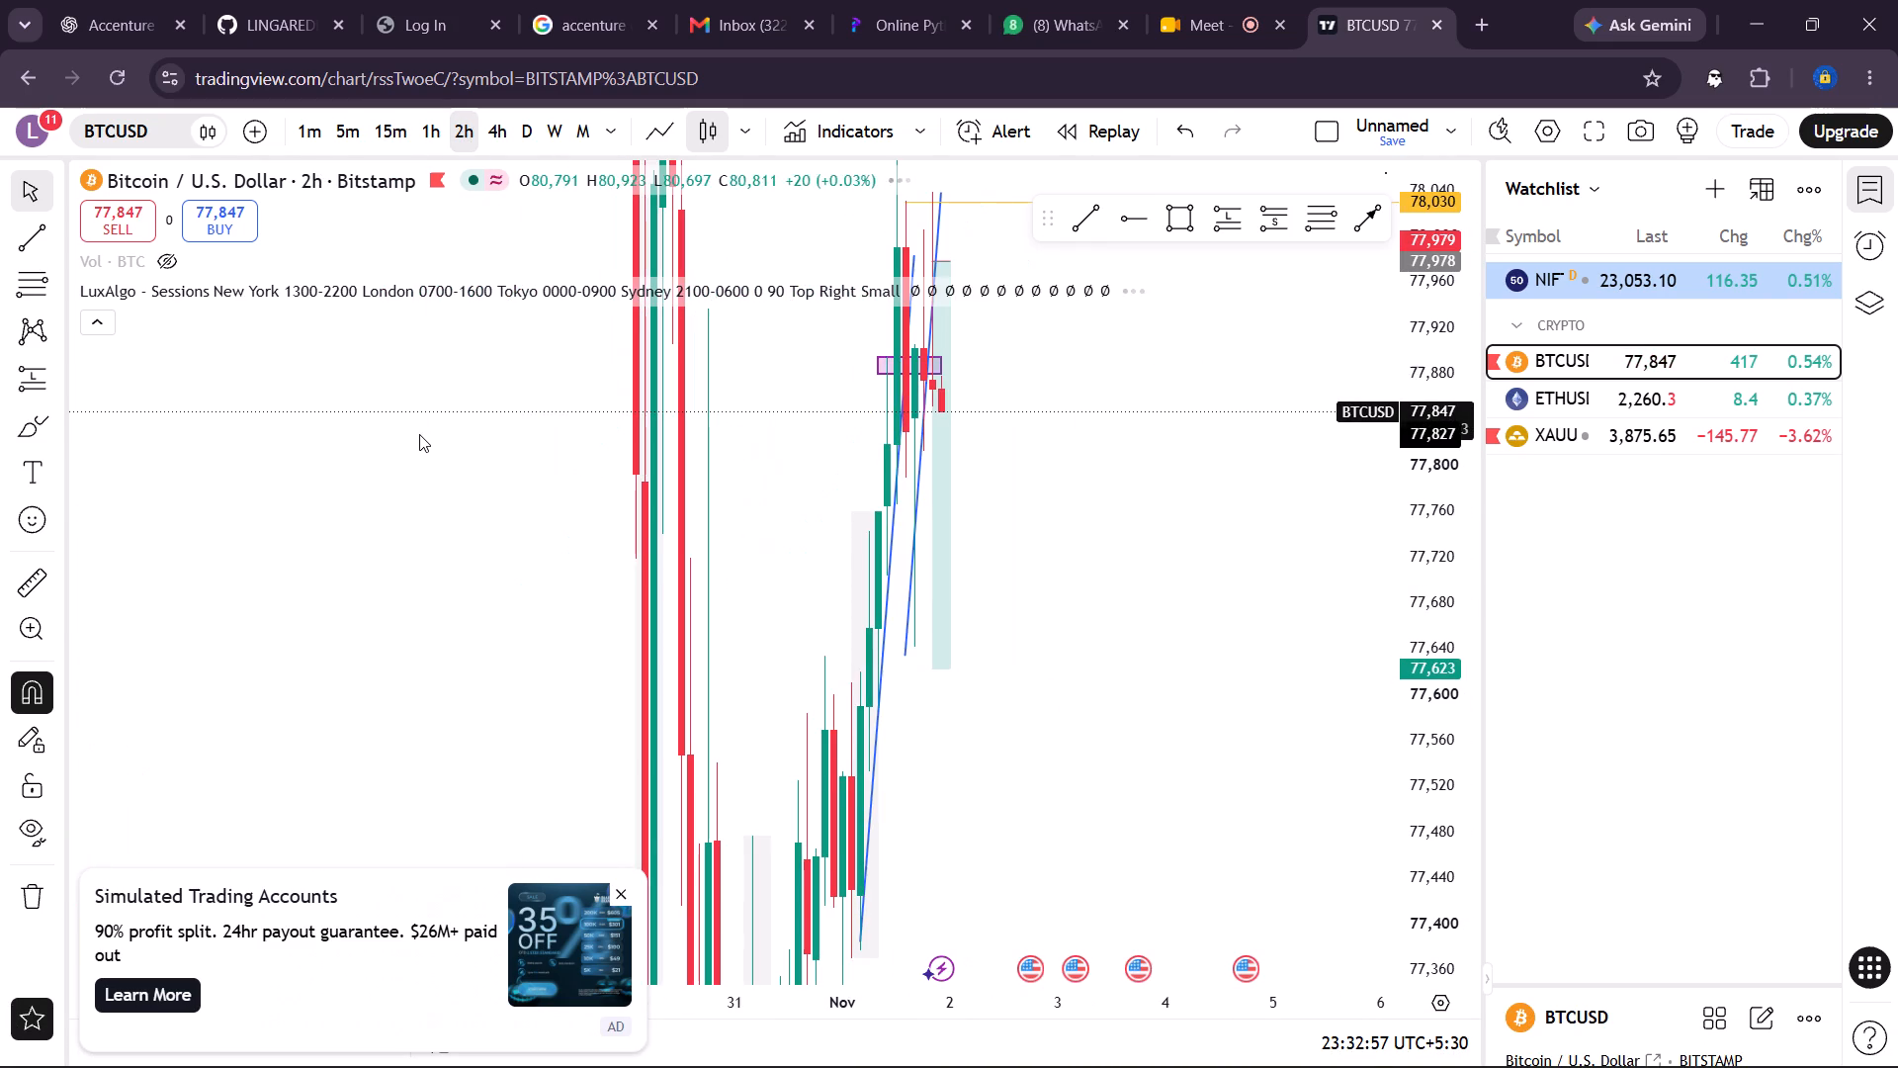
scroll(419, 434, "up", 4)
scroll(419, 434, "right", 1)
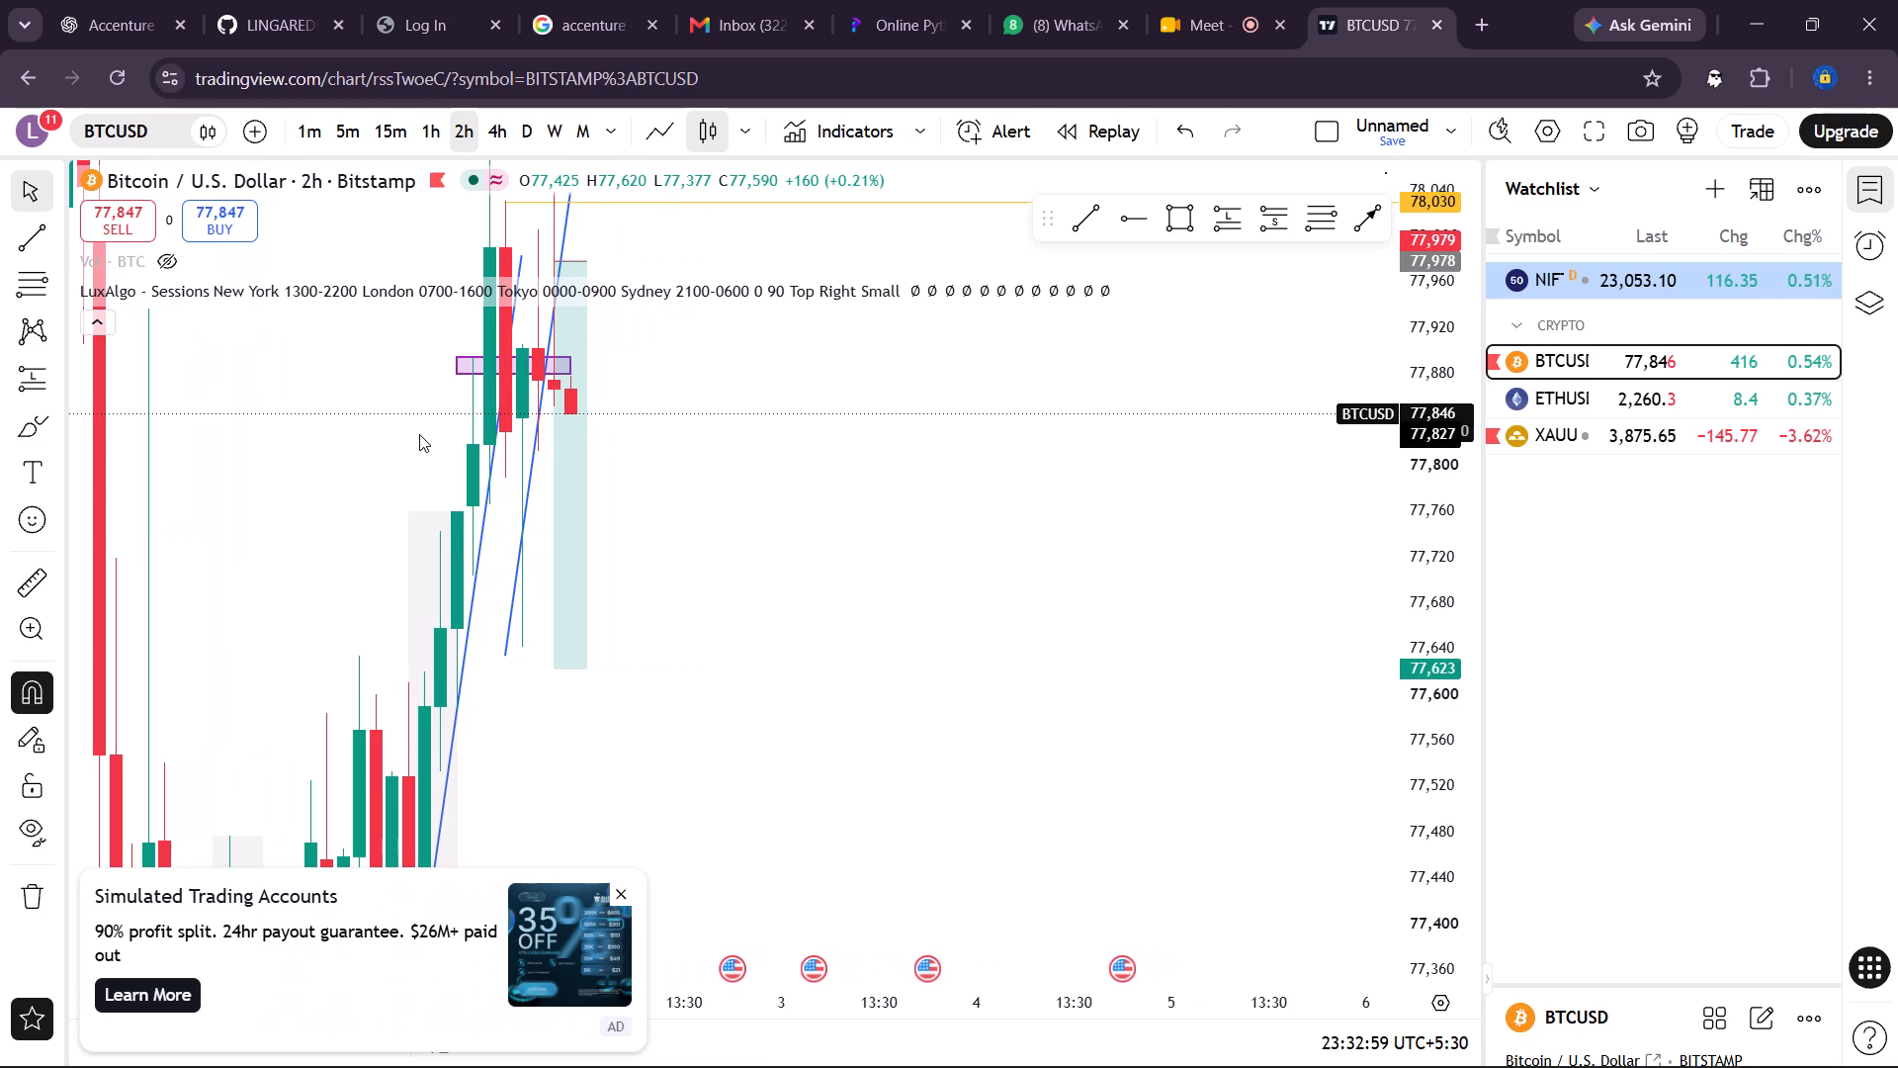
scroll(419, 434, "right", 1)
scroll(419, 434, "up", 2)
scroll(419, 434, "right", 2)
scroll(419, 434, "up", 1)
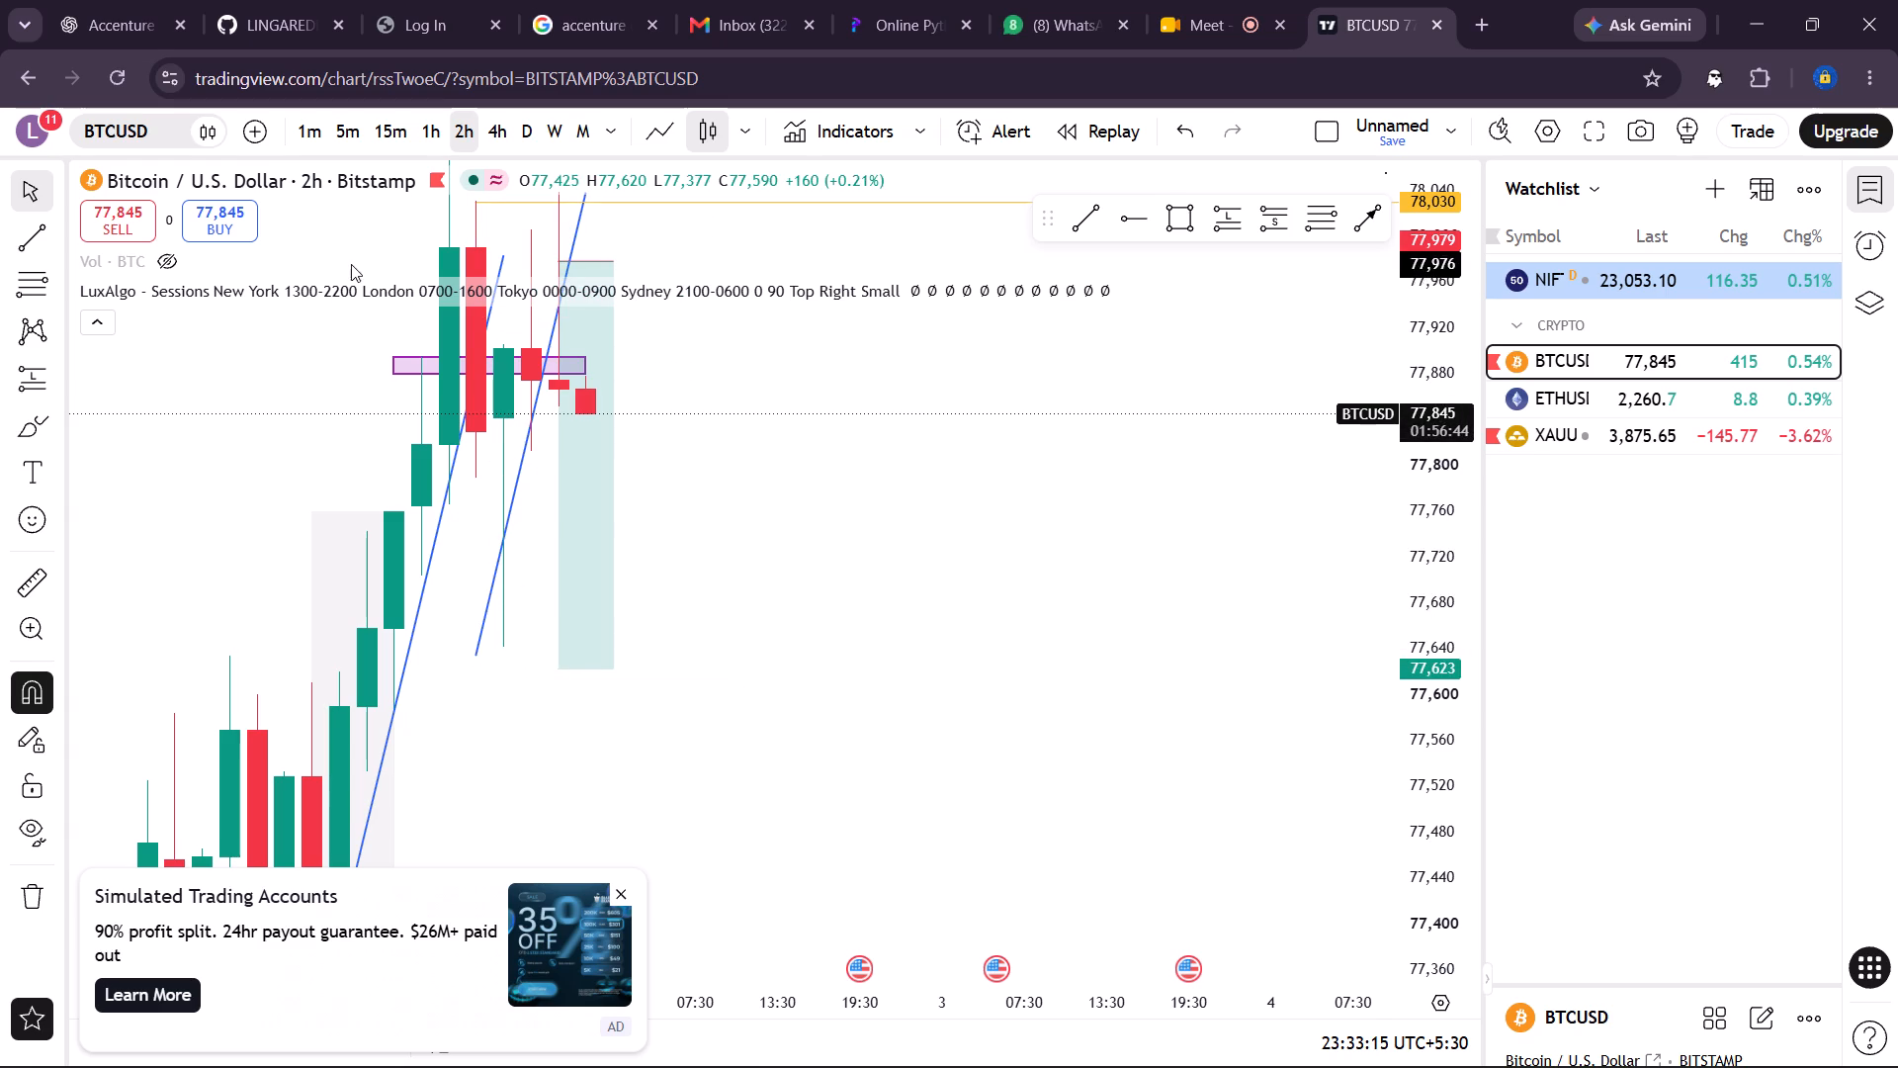
left_click(1127, 216)
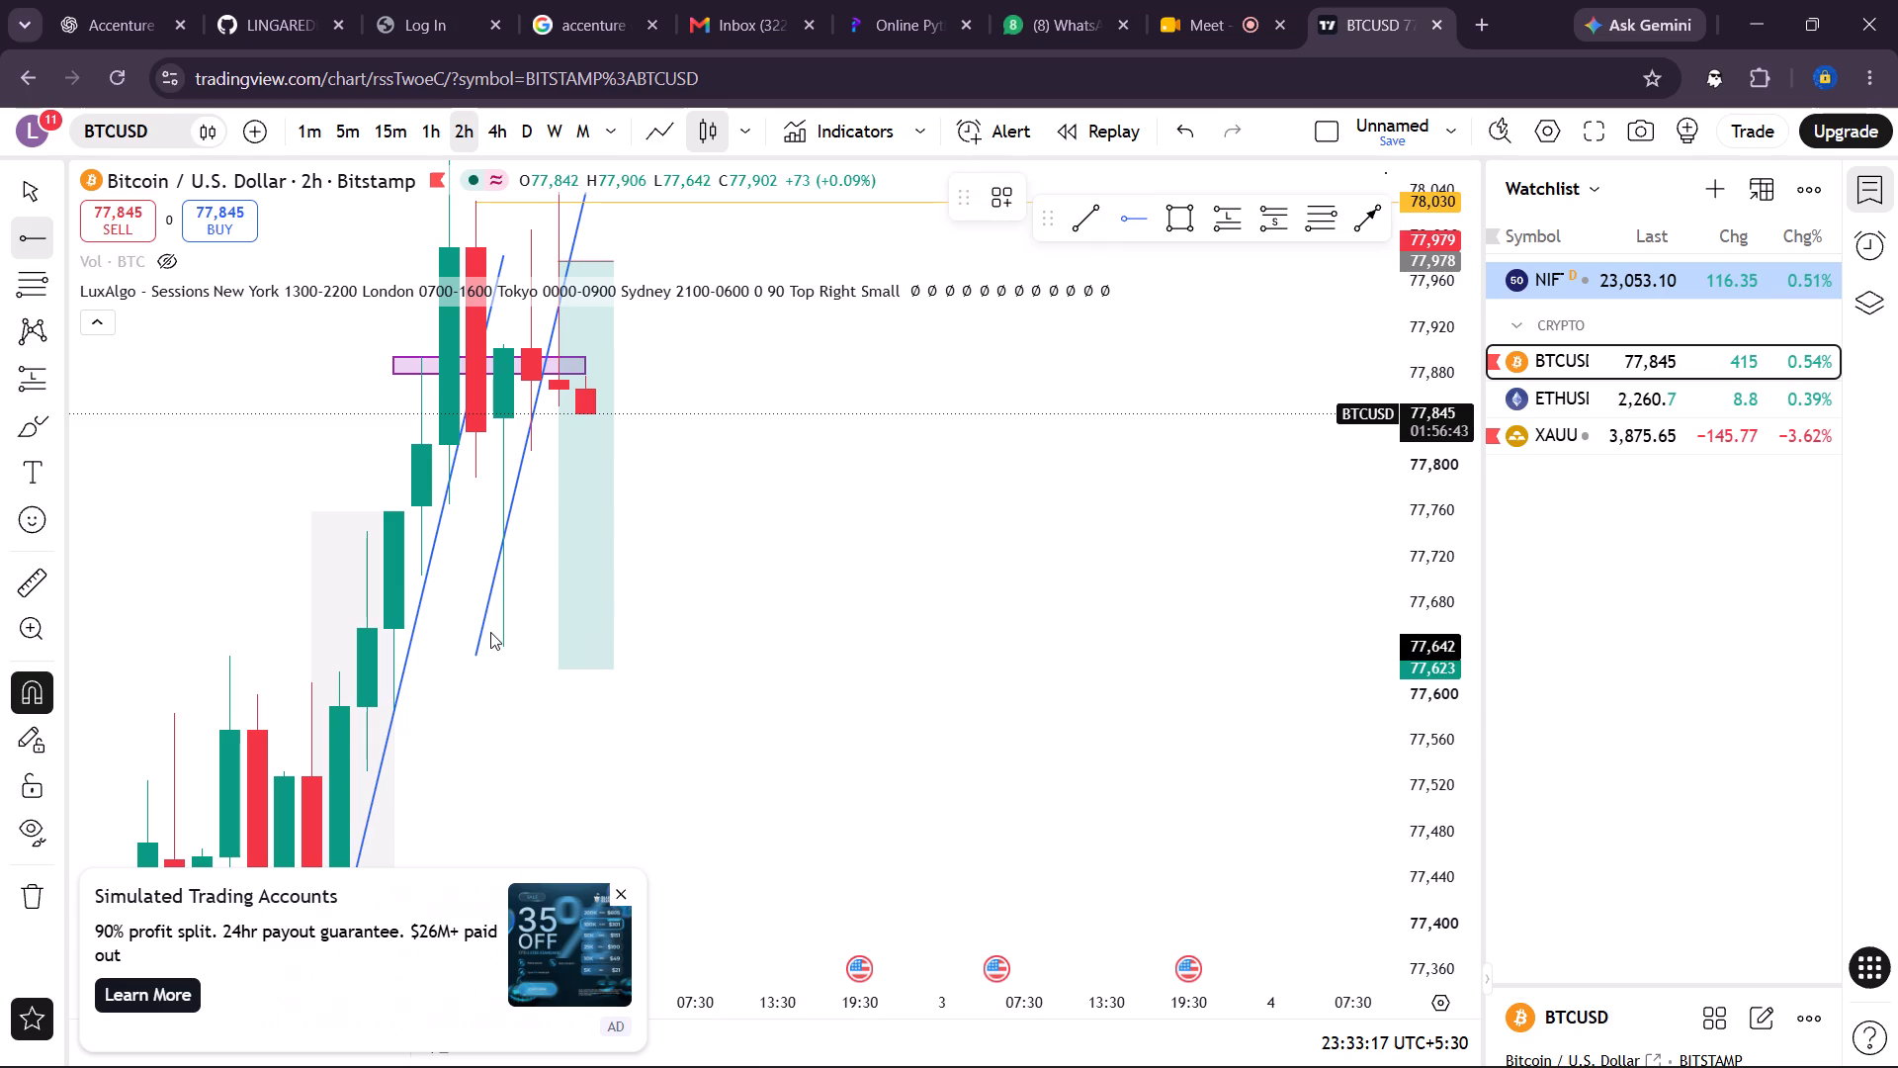
left_click(501, 644)
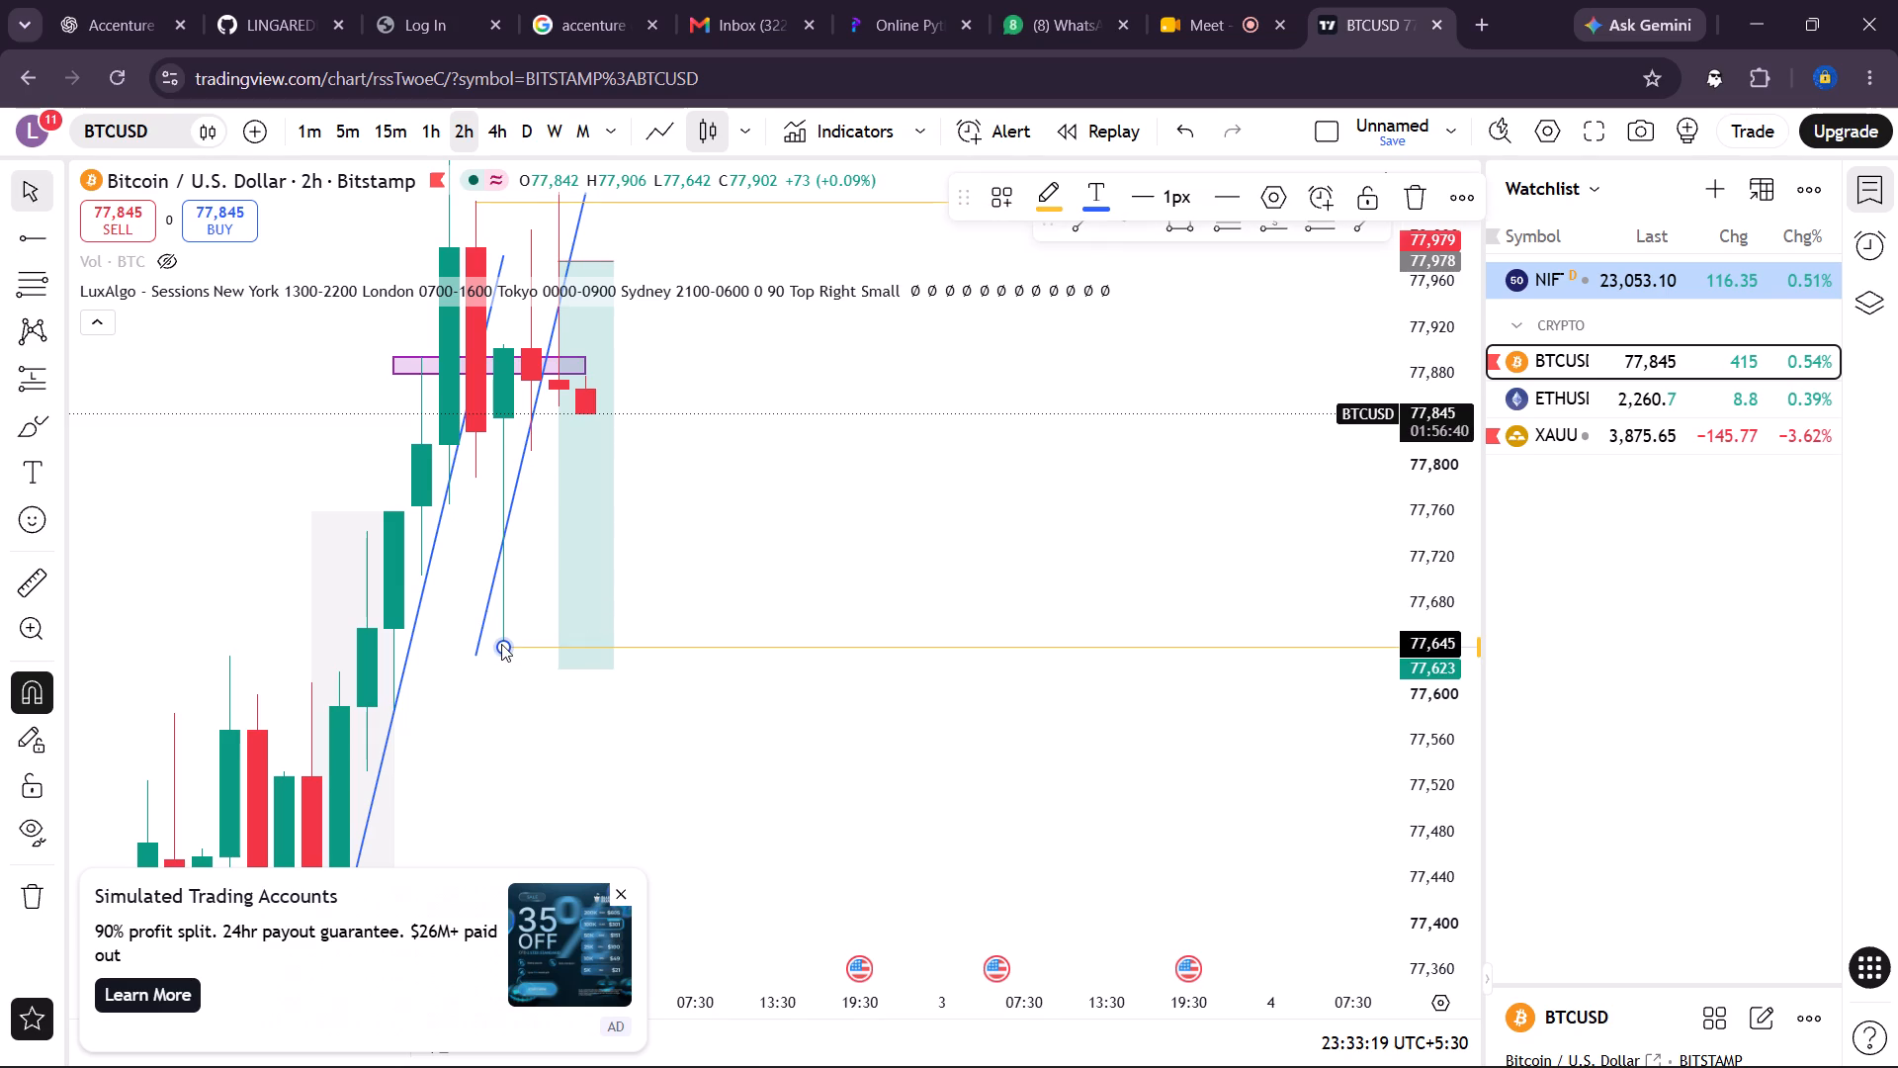
left_click(498, 698)
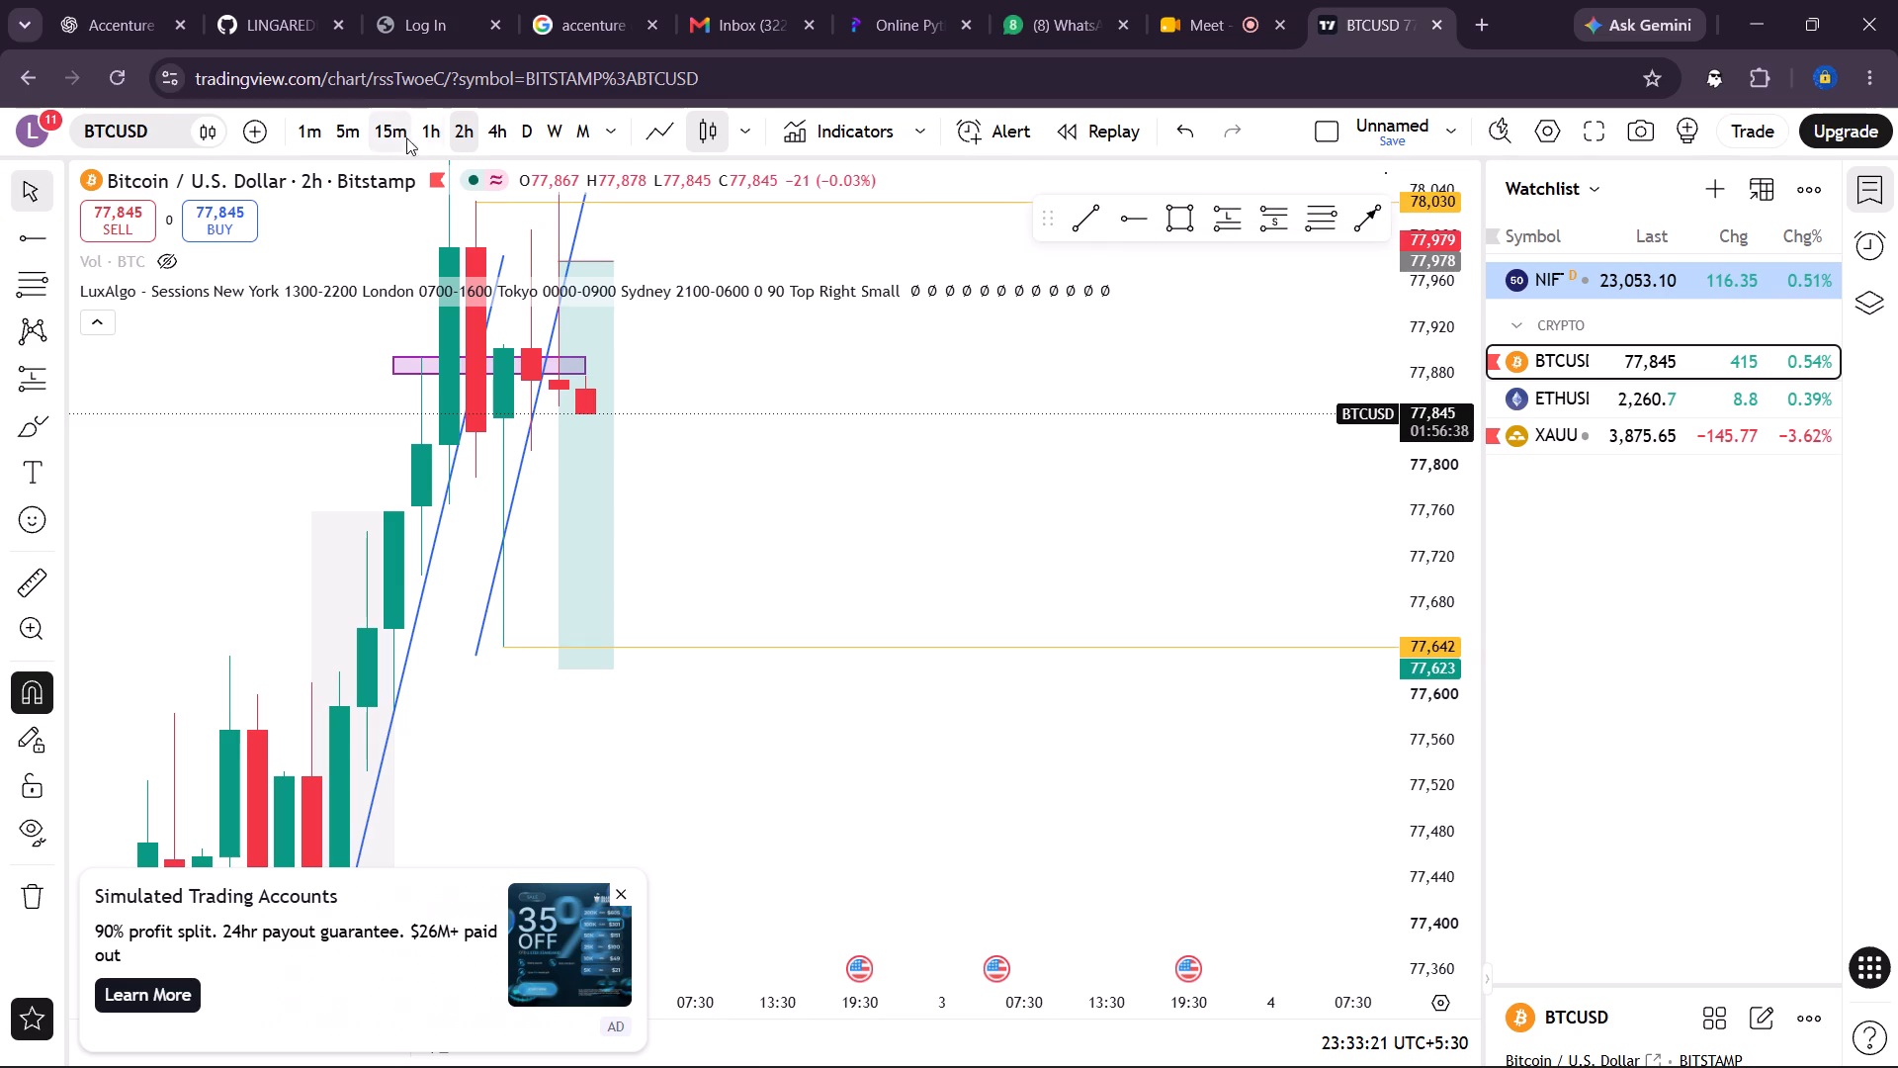
On the 15-minute chart, move the short position's target to the 77,642 level.
left_click(388, 128)
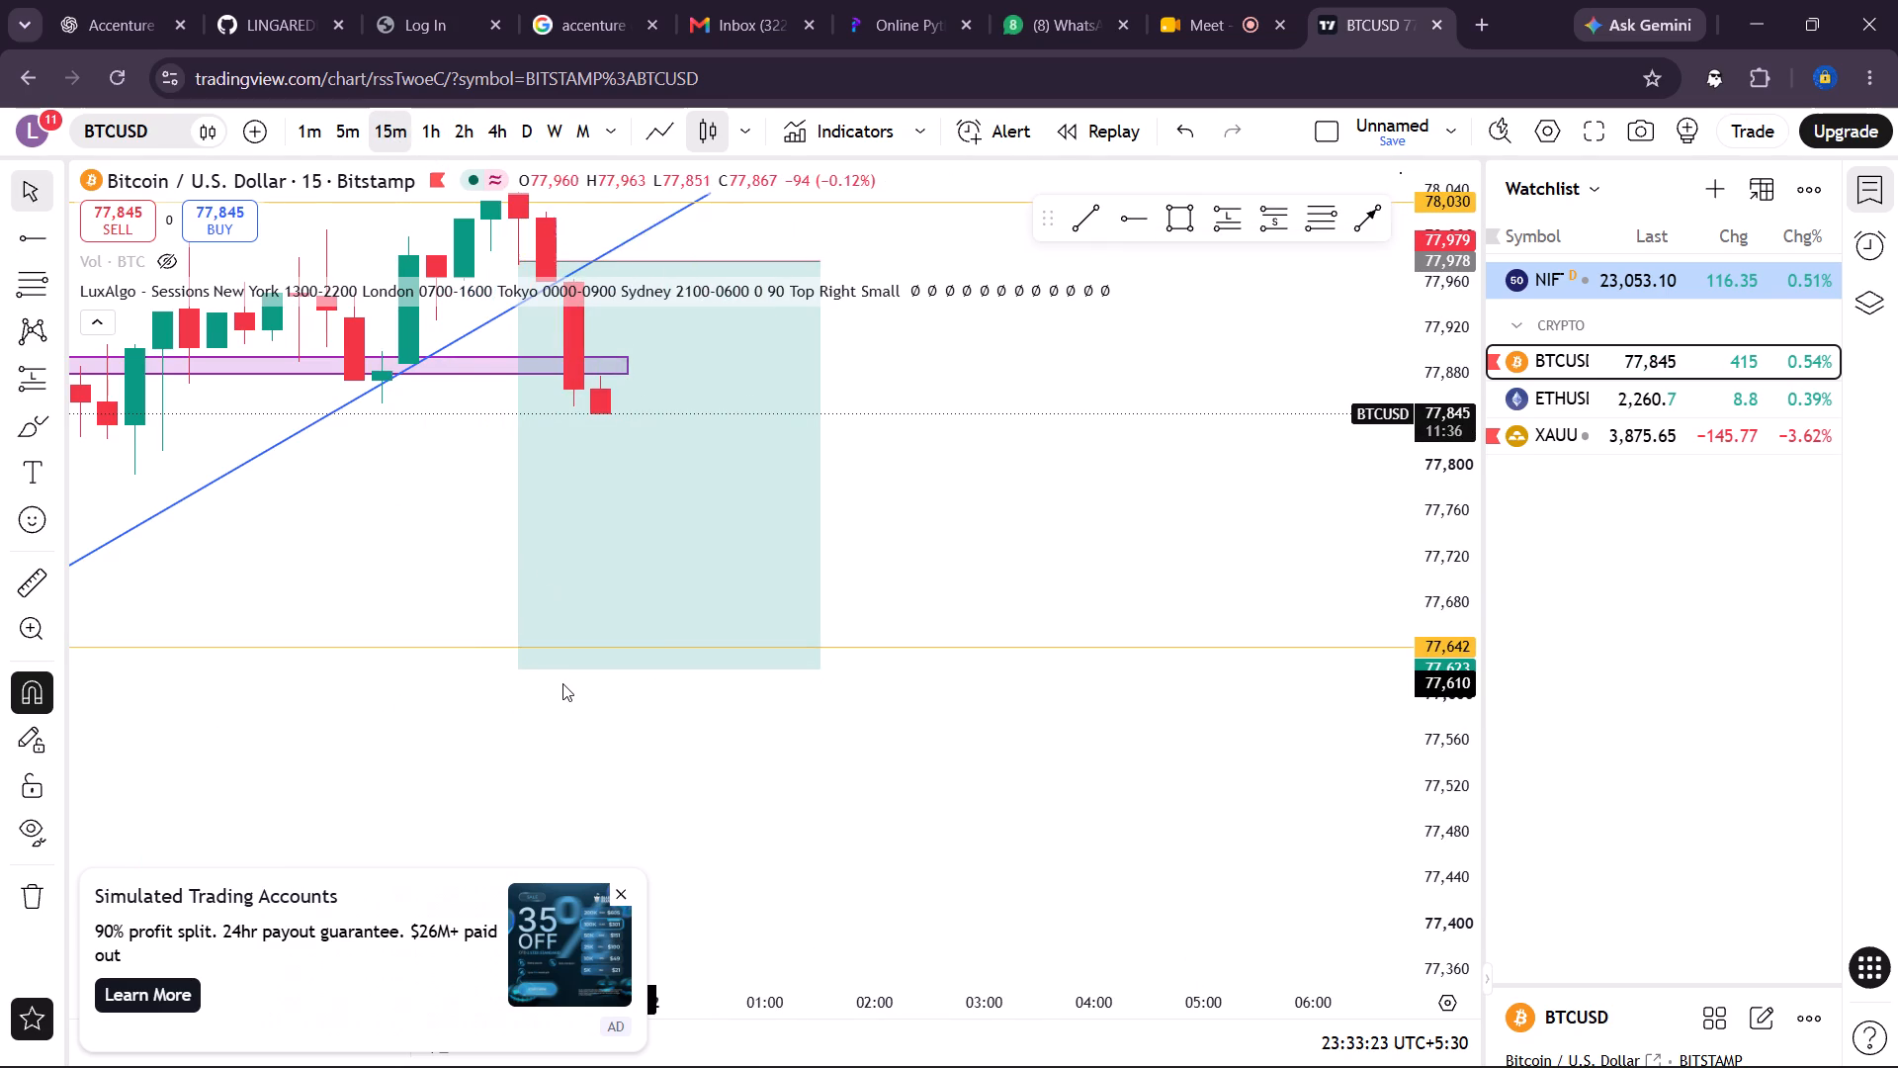
scroll(562, 683, "down", 3)
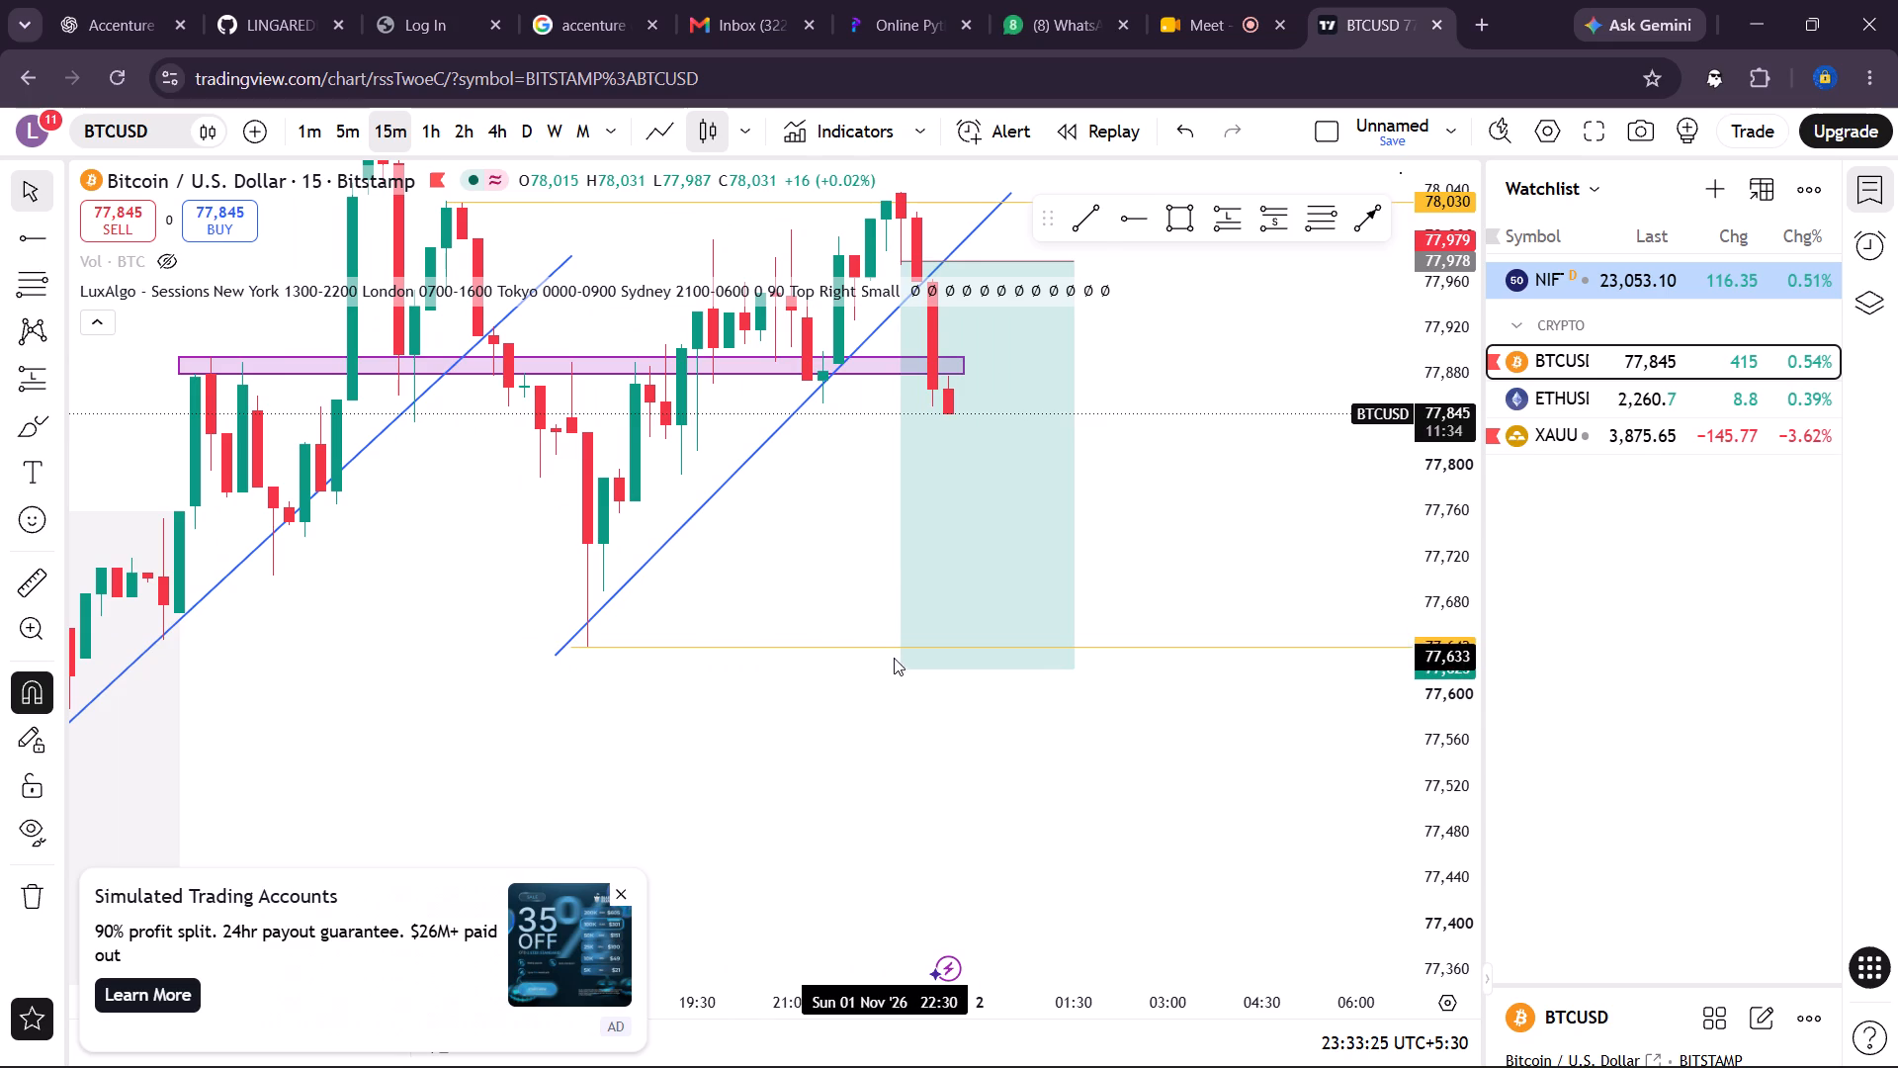
left_click_drag(908, 665, 910, 649)
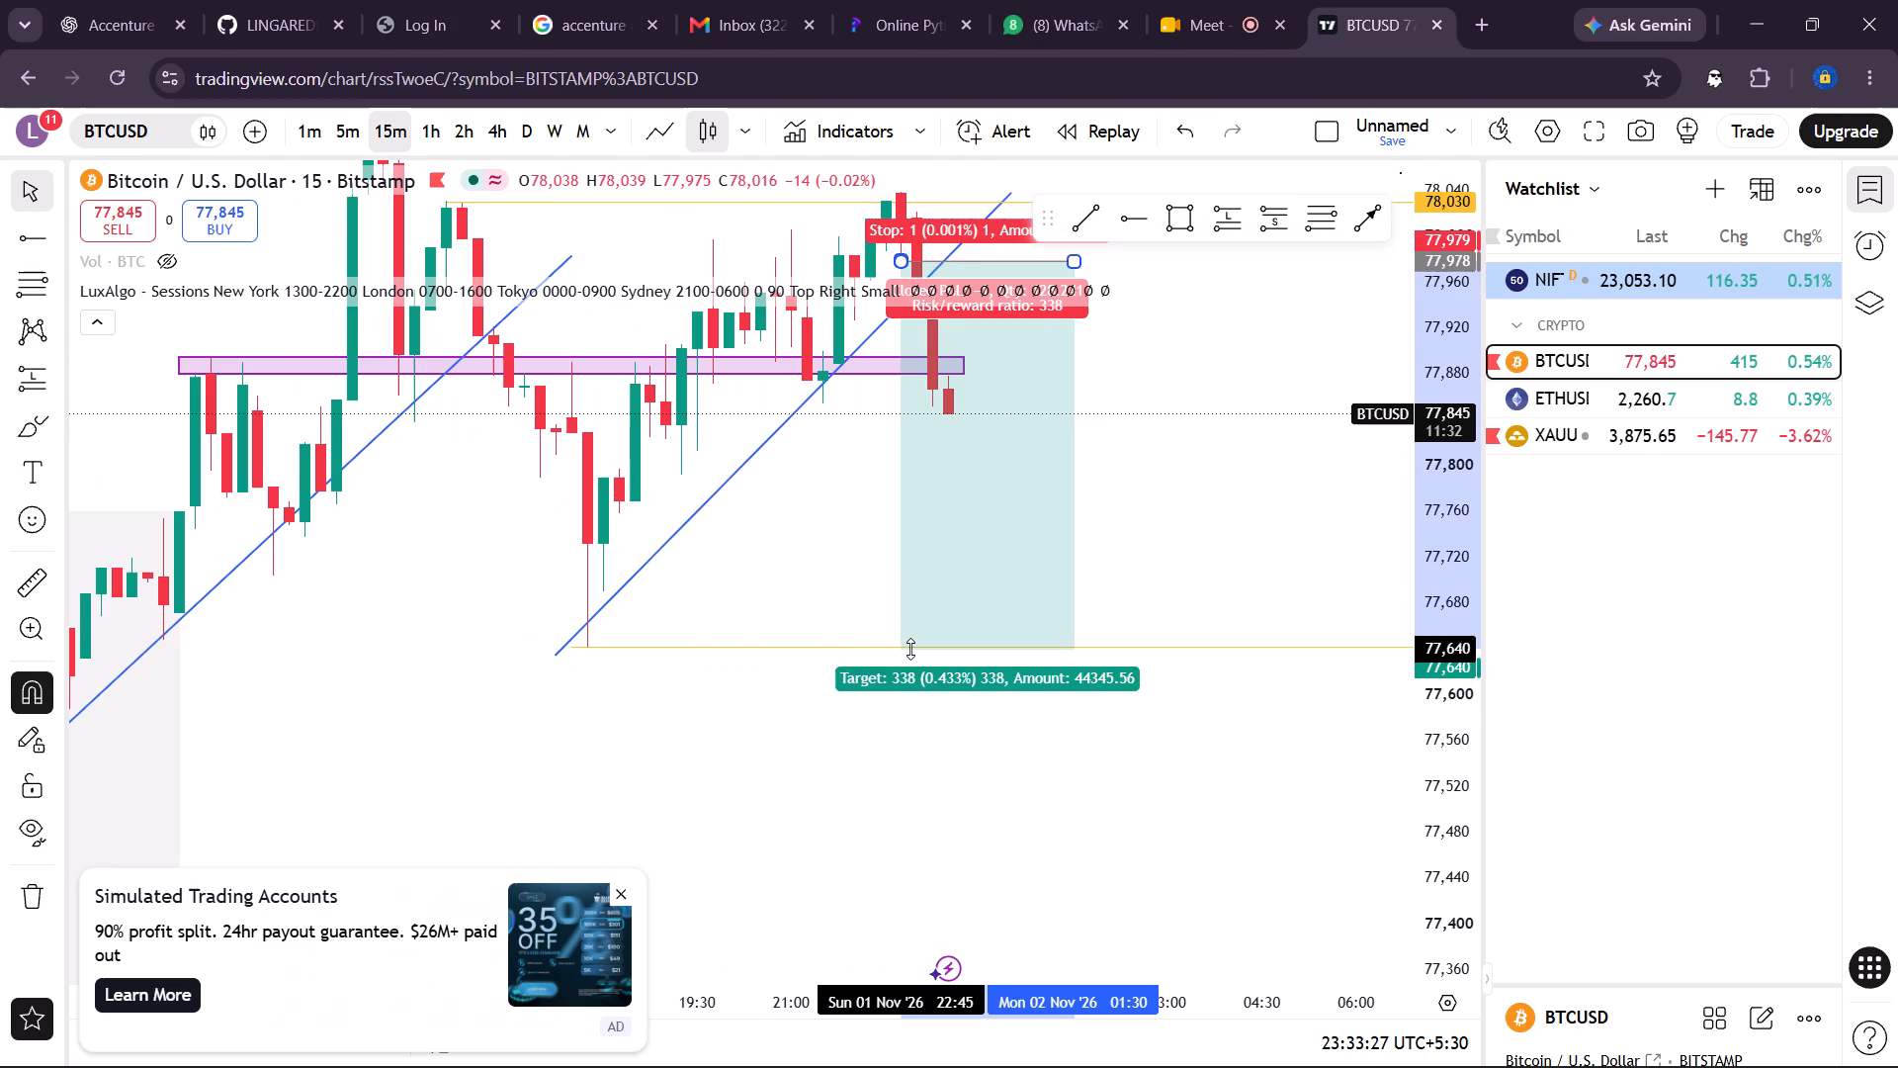
left_click_drag(910, 649, 910, 645)
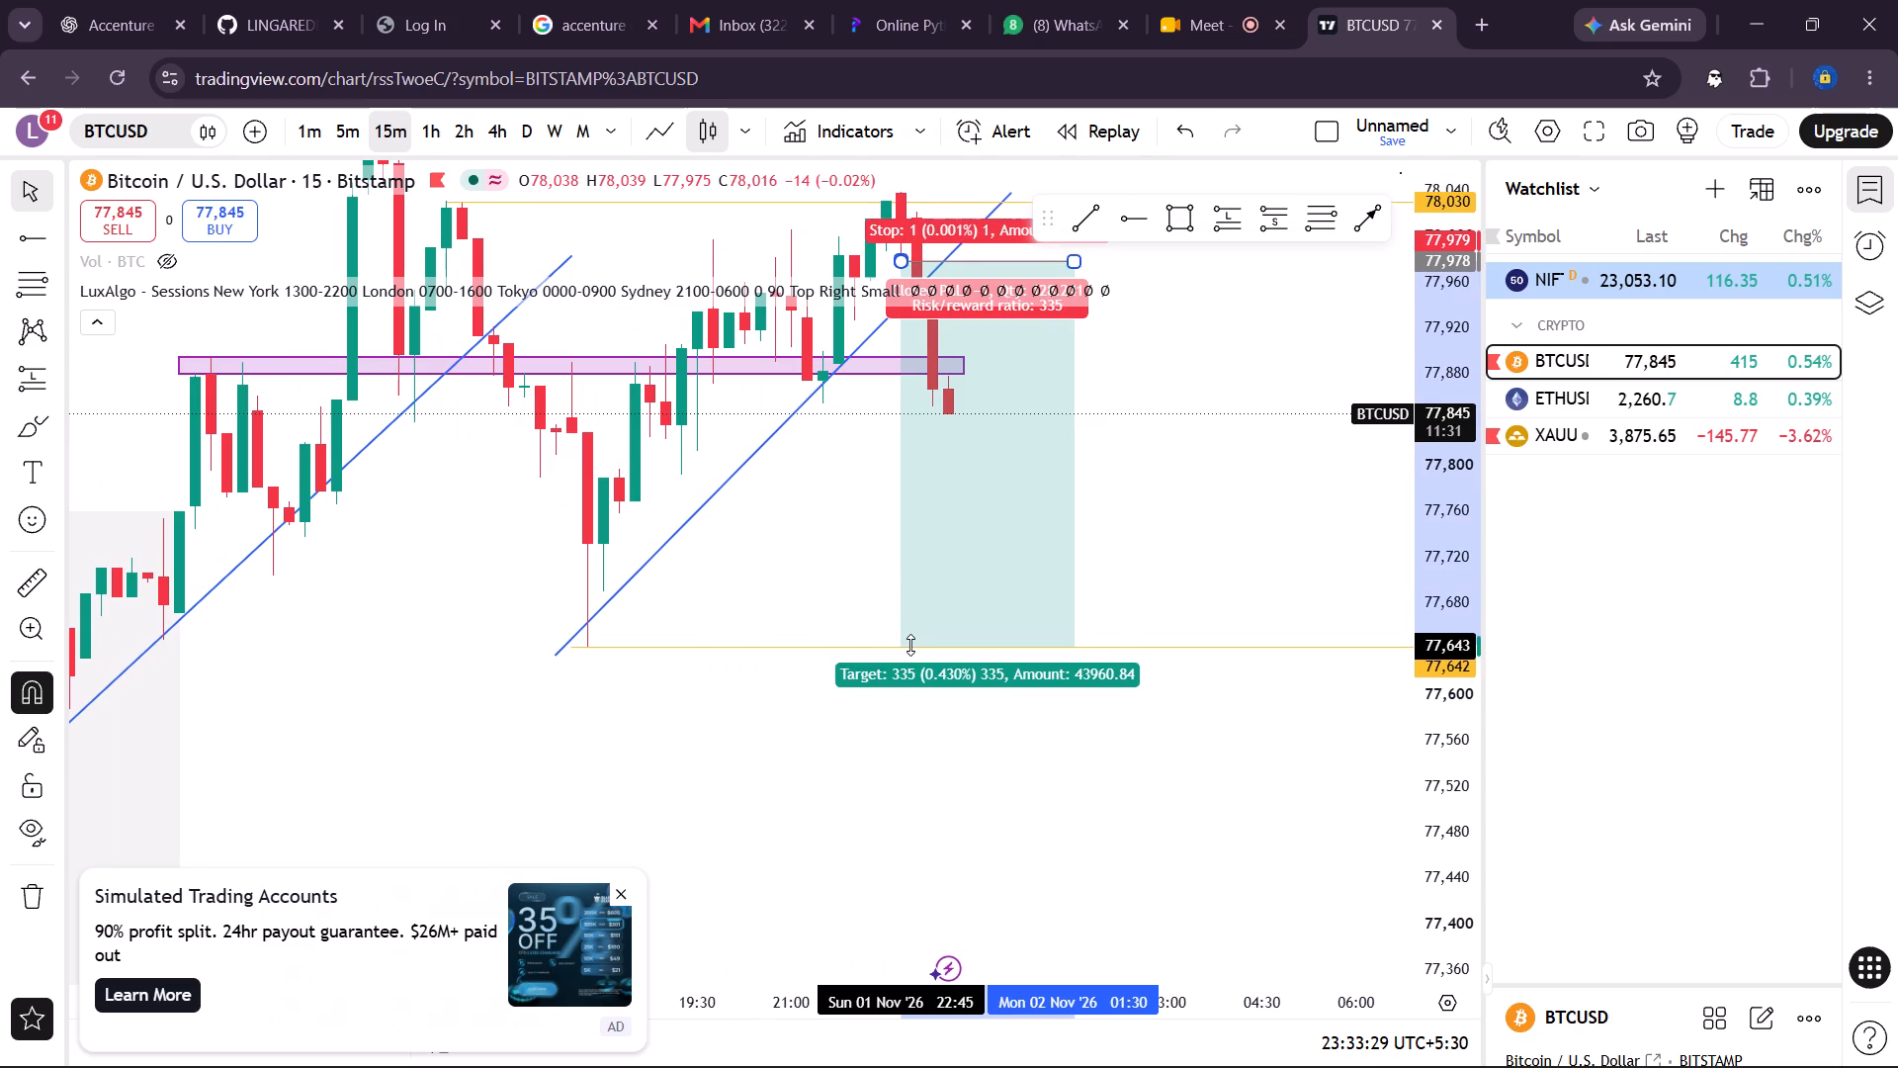
left_click_drag(910, 645, 910, 646)
left_click(803, 556)
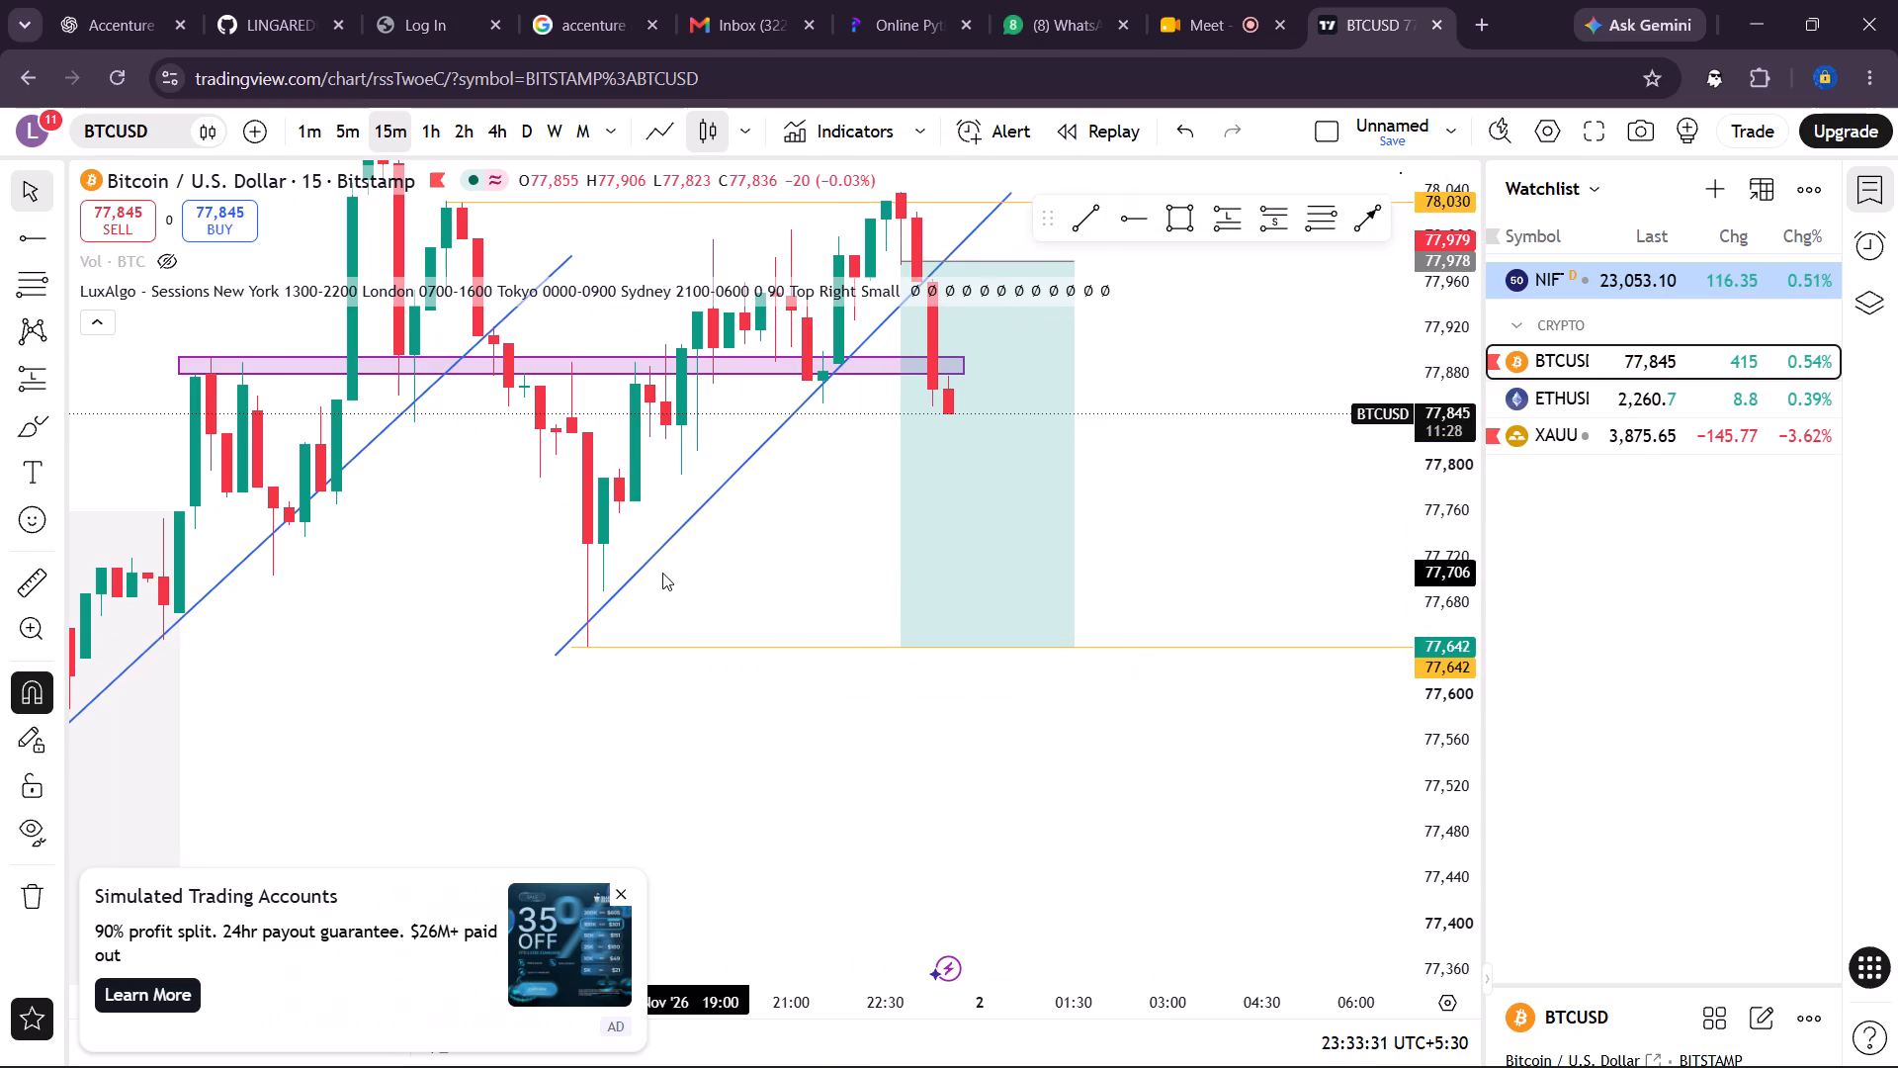
Examine the 15-minute BTCUSD price action around the short position, the purple zone and the earlier swing highs and lows.
scroll(662, 573, "left", 1)
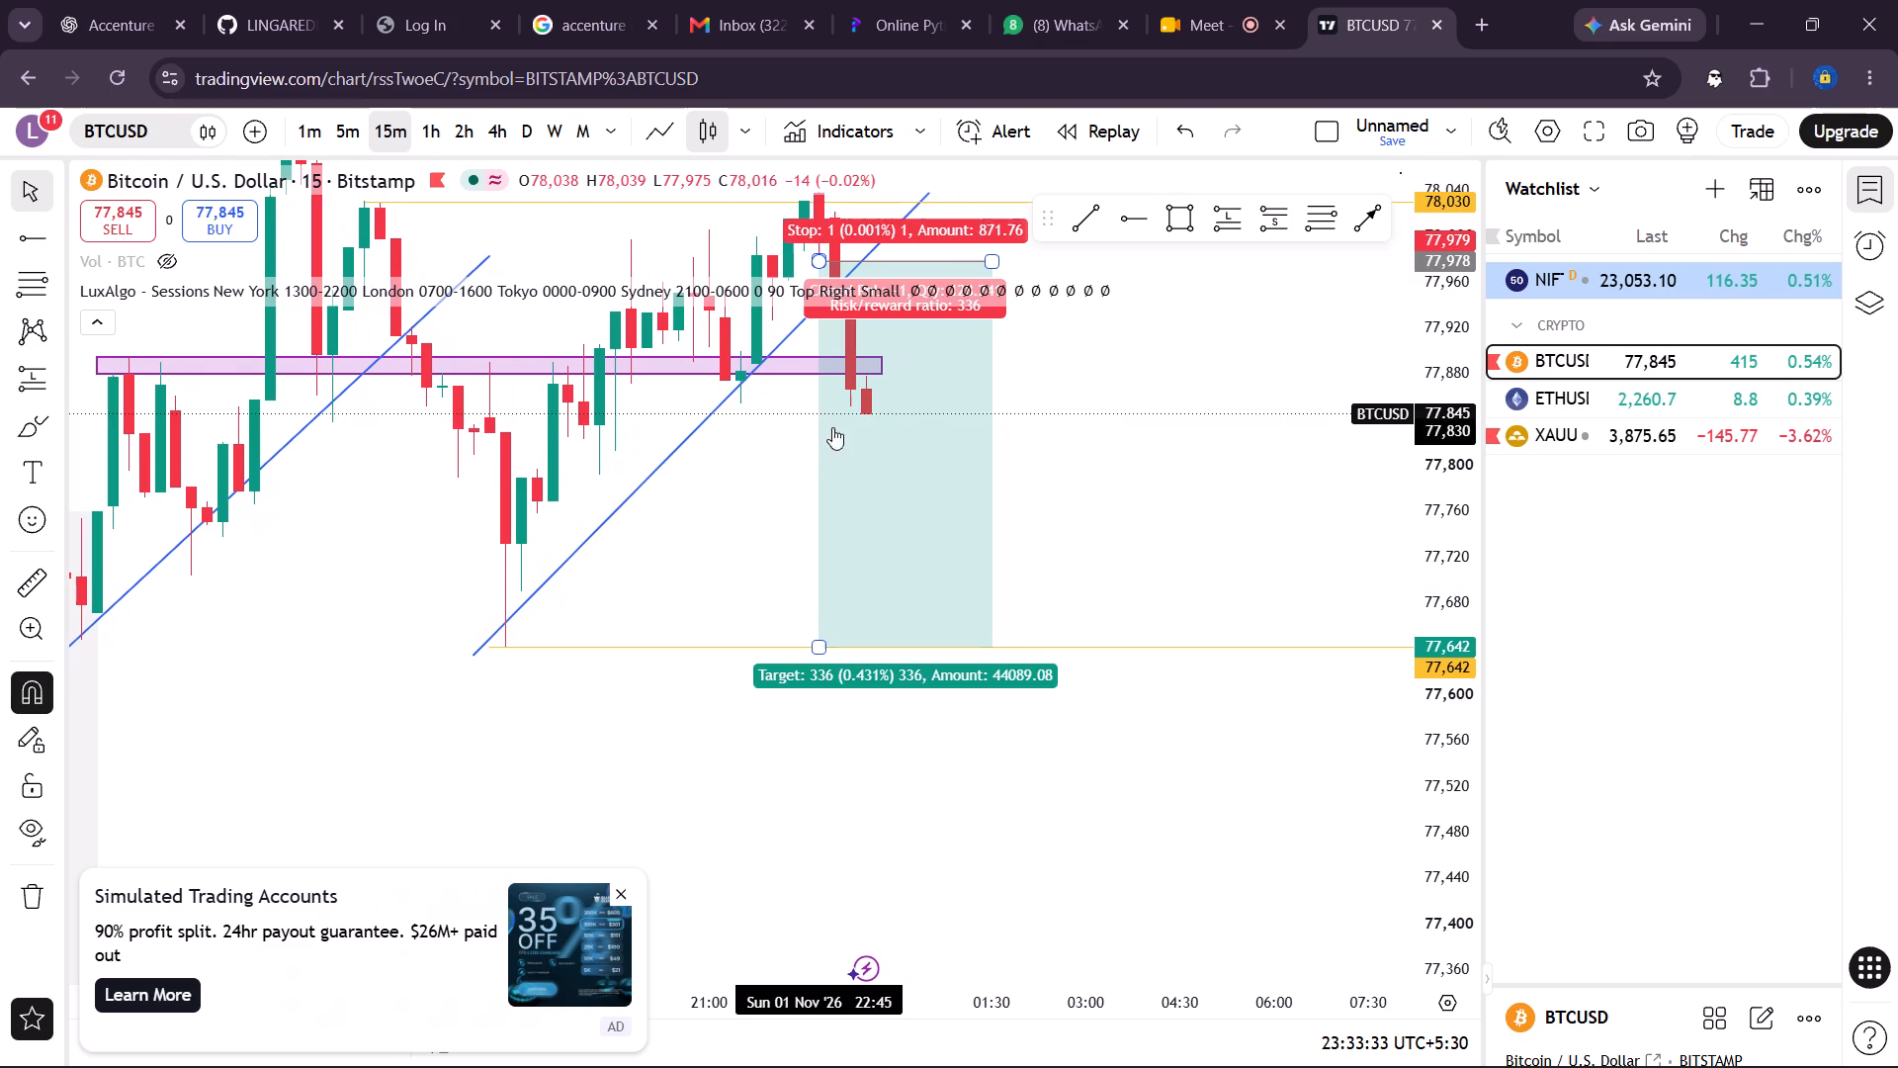
left_click(1097, 400)
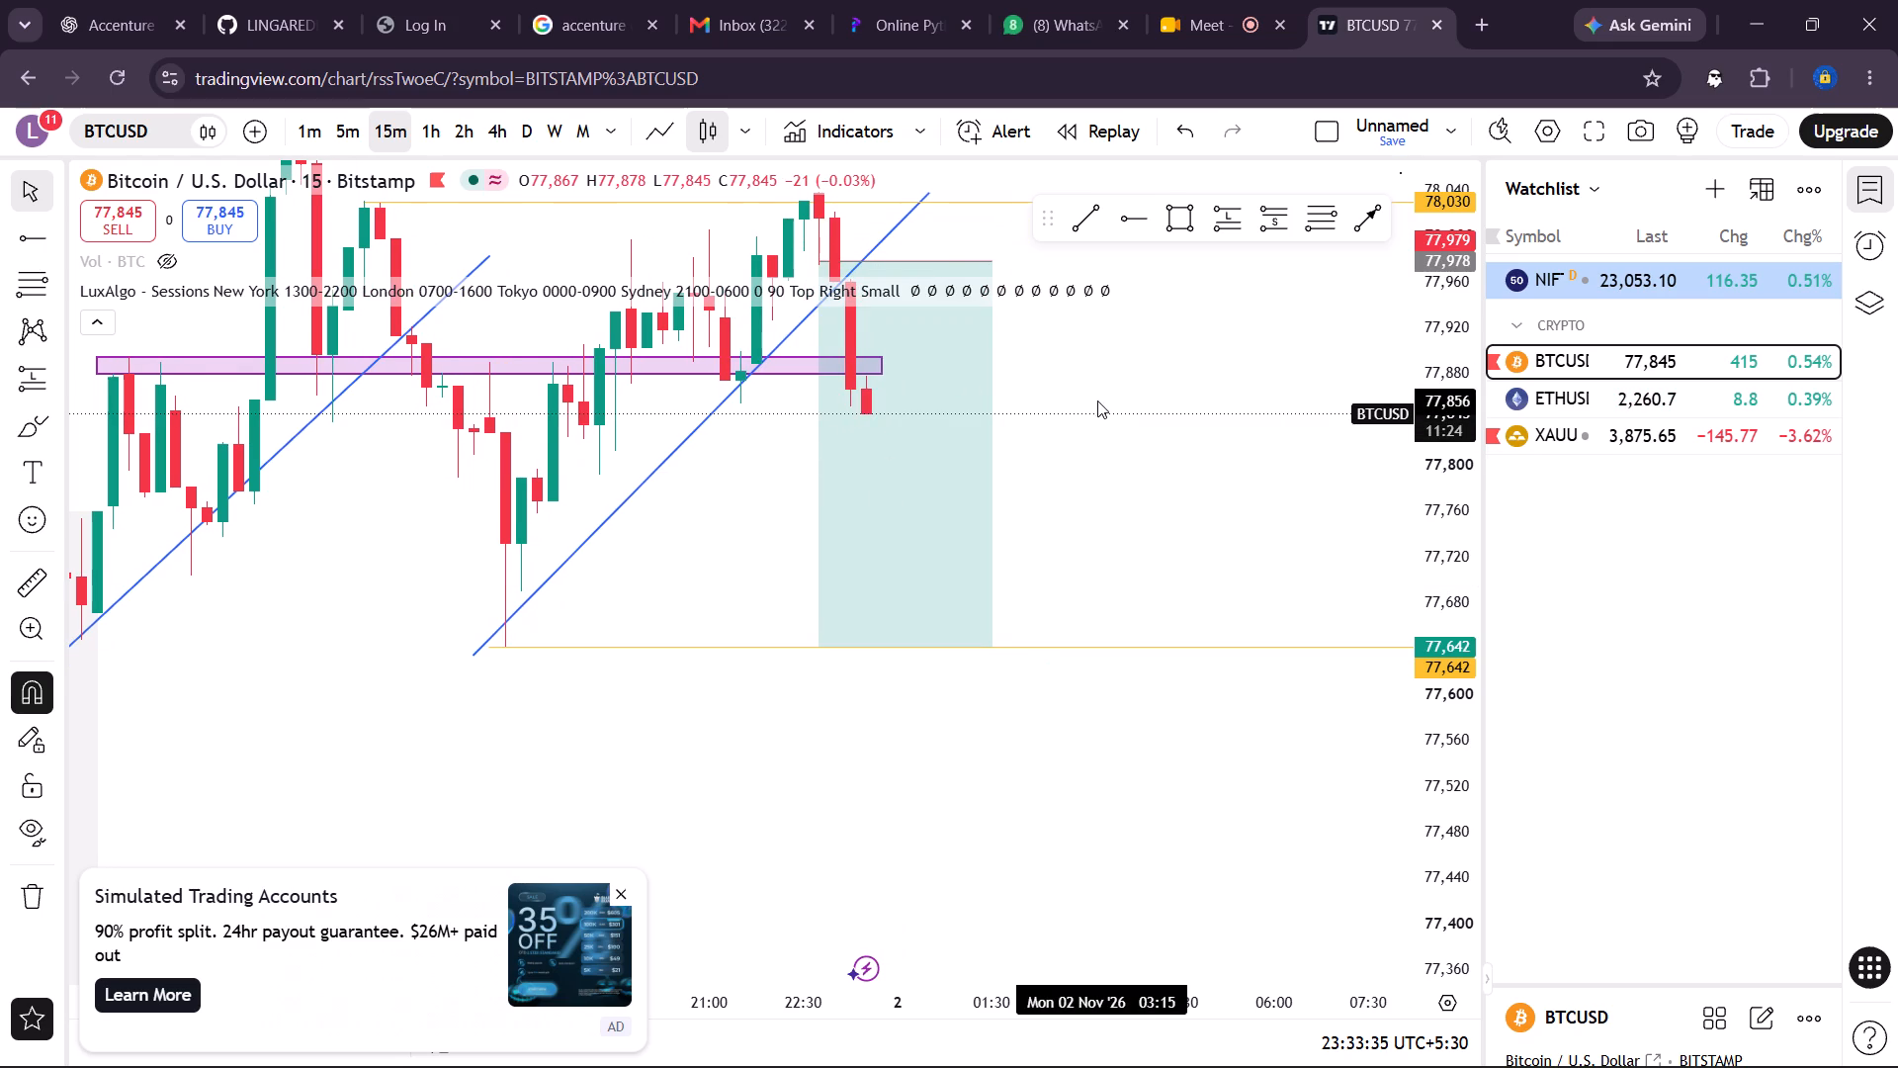
scroll(1080, 699, "down", 2)
scroll(1449, 559, "down", 3)
left_click_drag(1212, 375, 1068, 488)
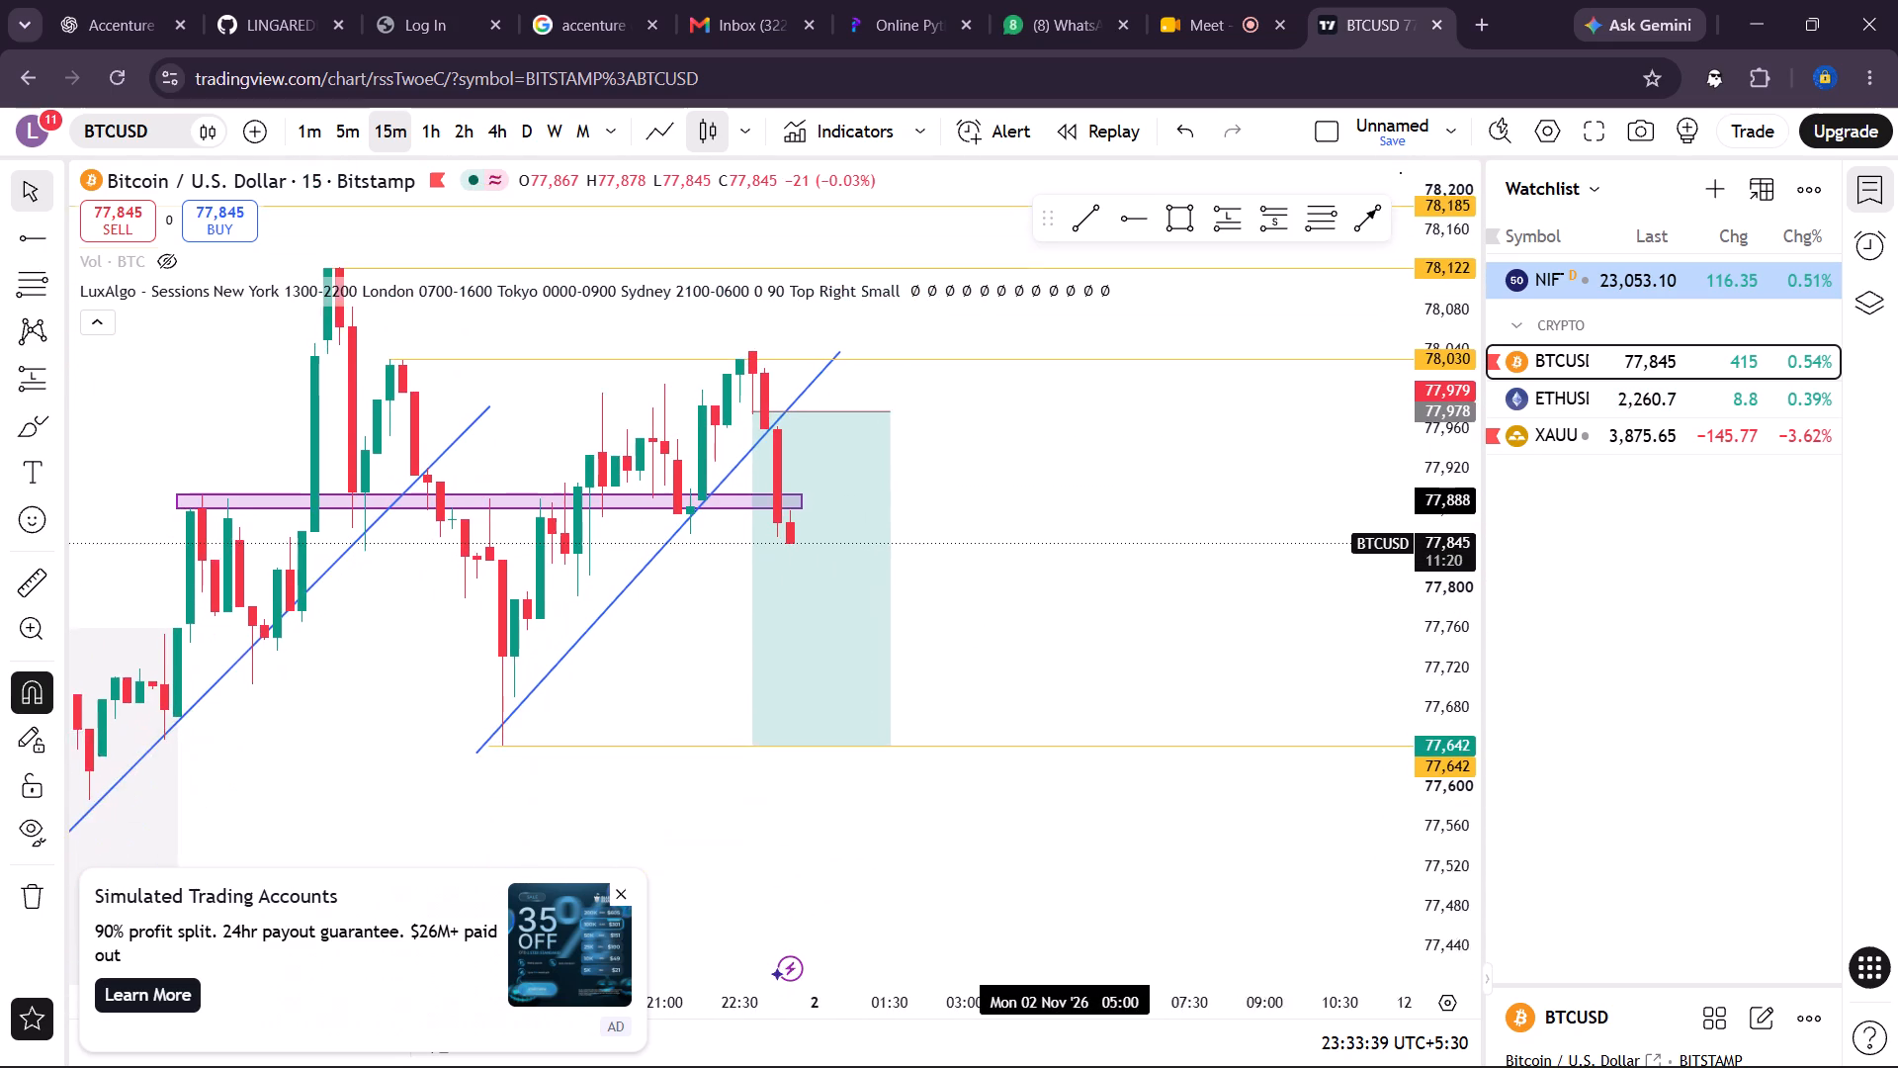
left_click_drag(1068, 488, 1075, 465)
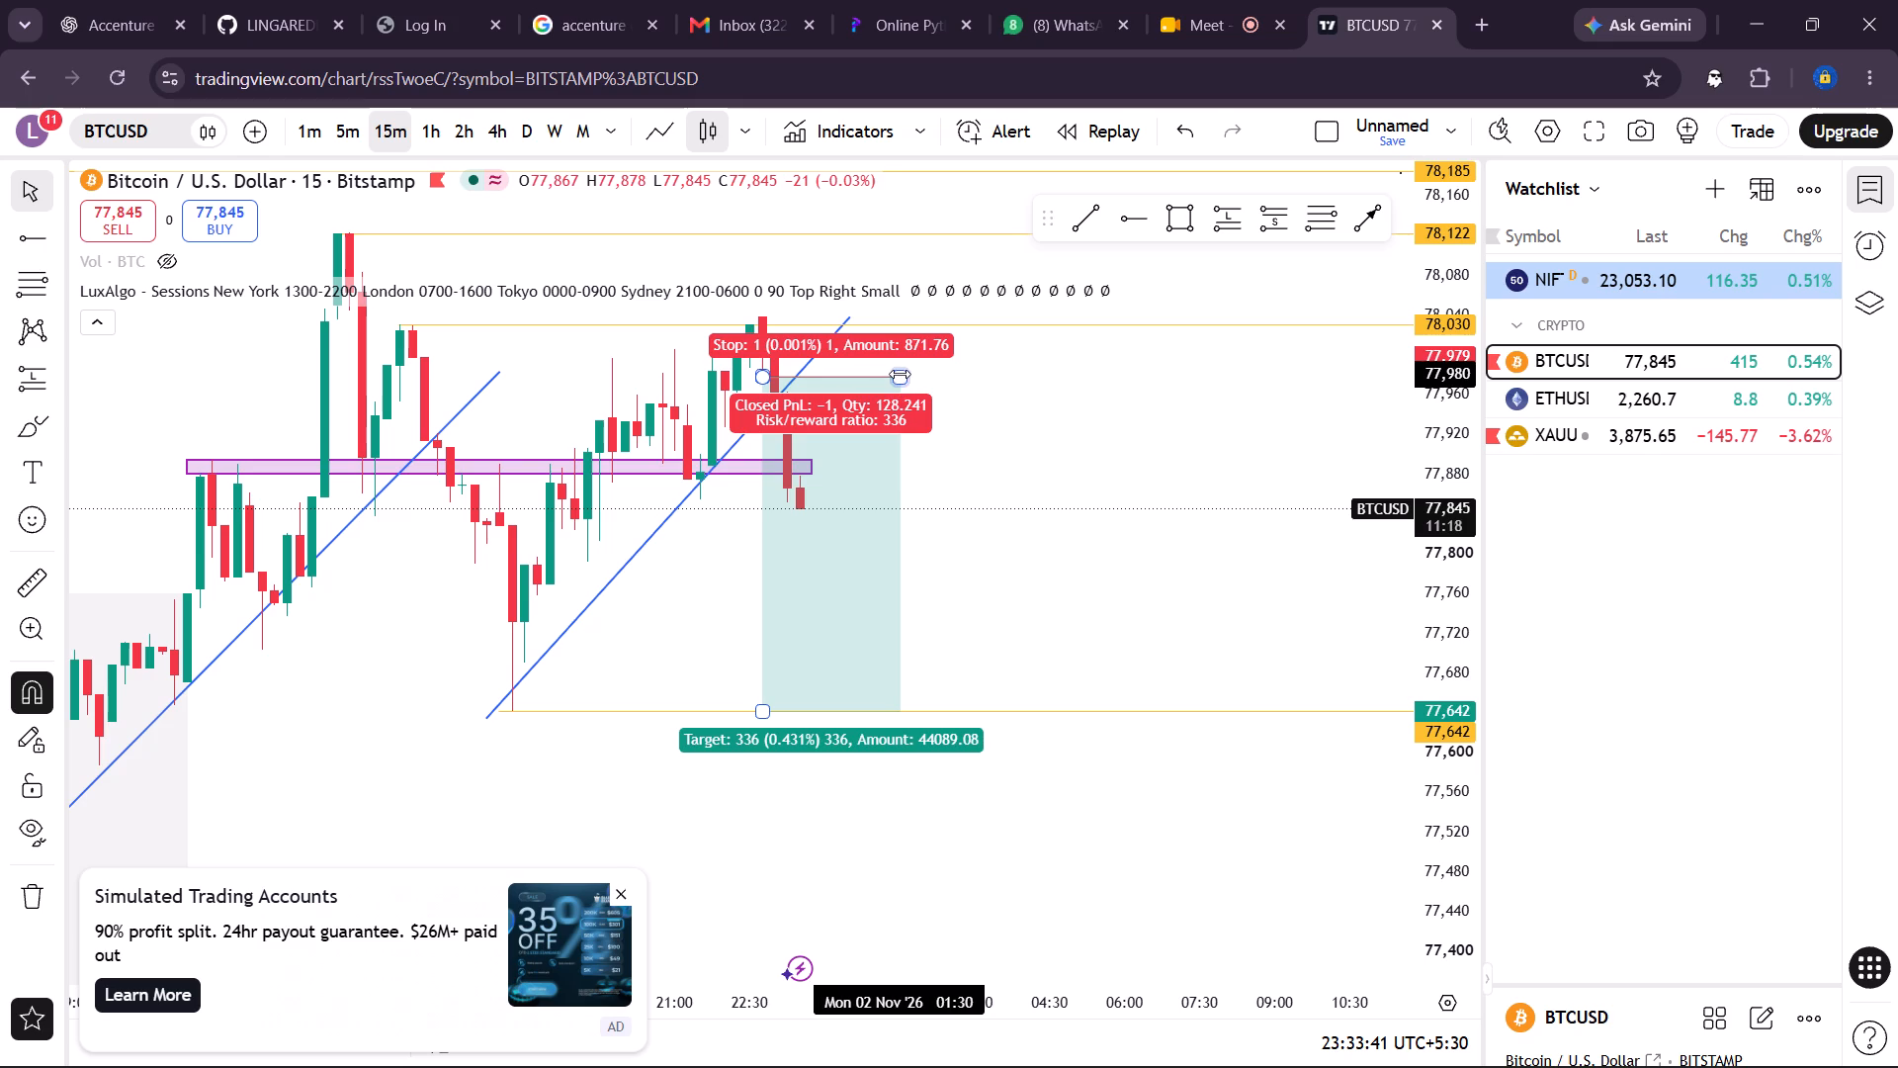
left_click(900, 374)
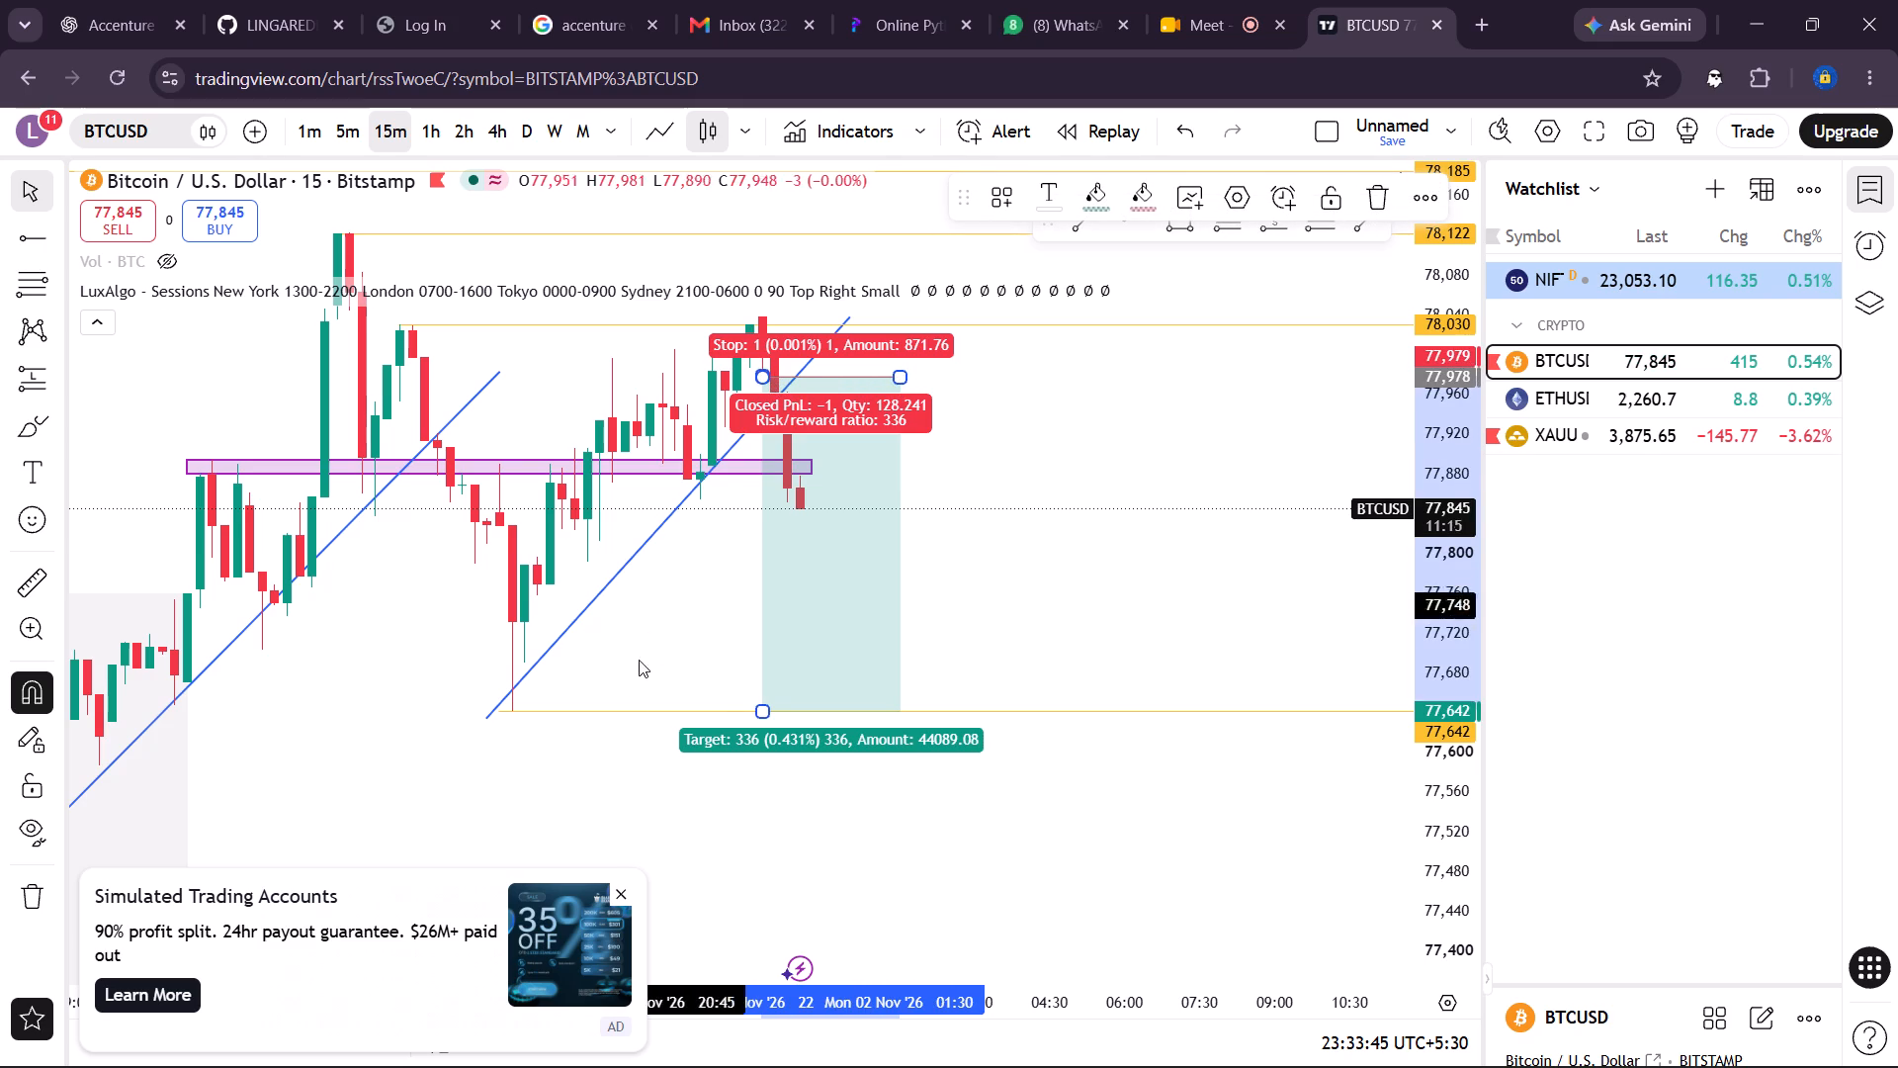
left_click(604, 770)
scroll(604, 770, "down", 1)
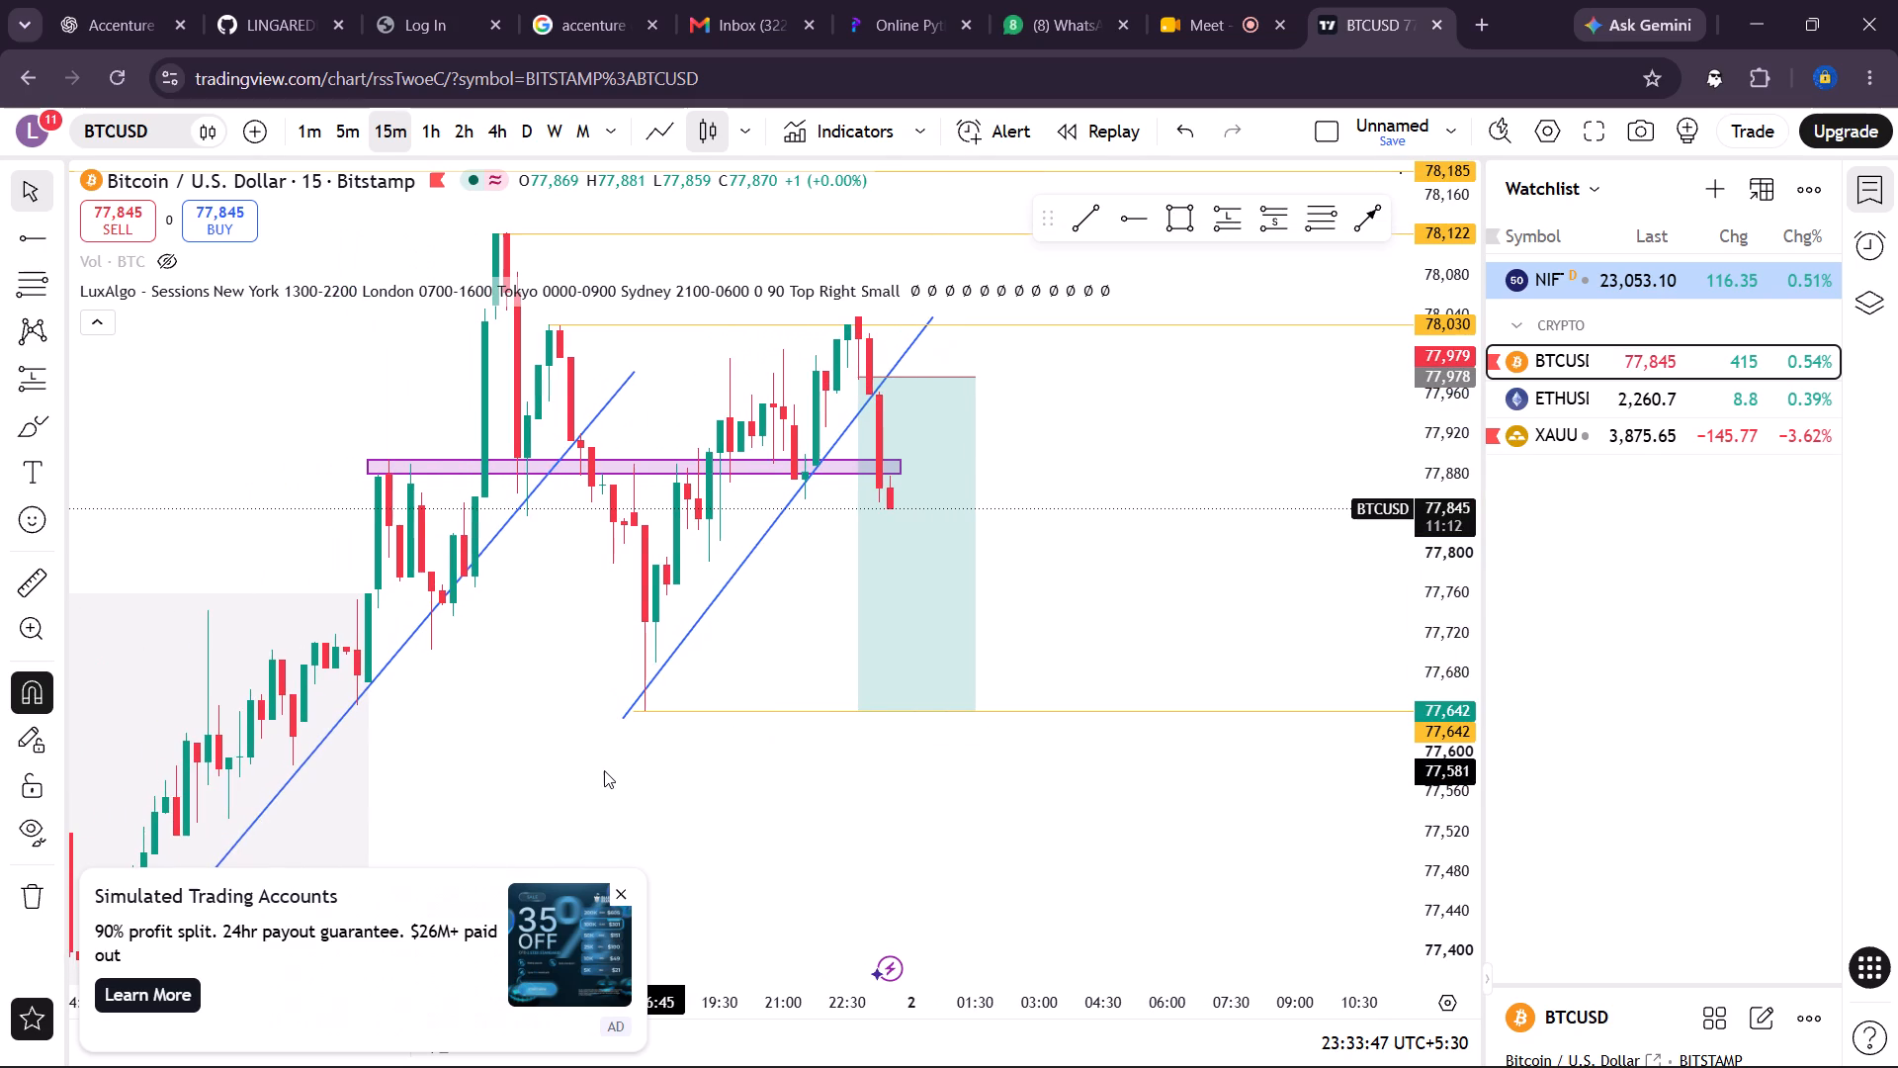
scroll(604, 770, "down", 2)
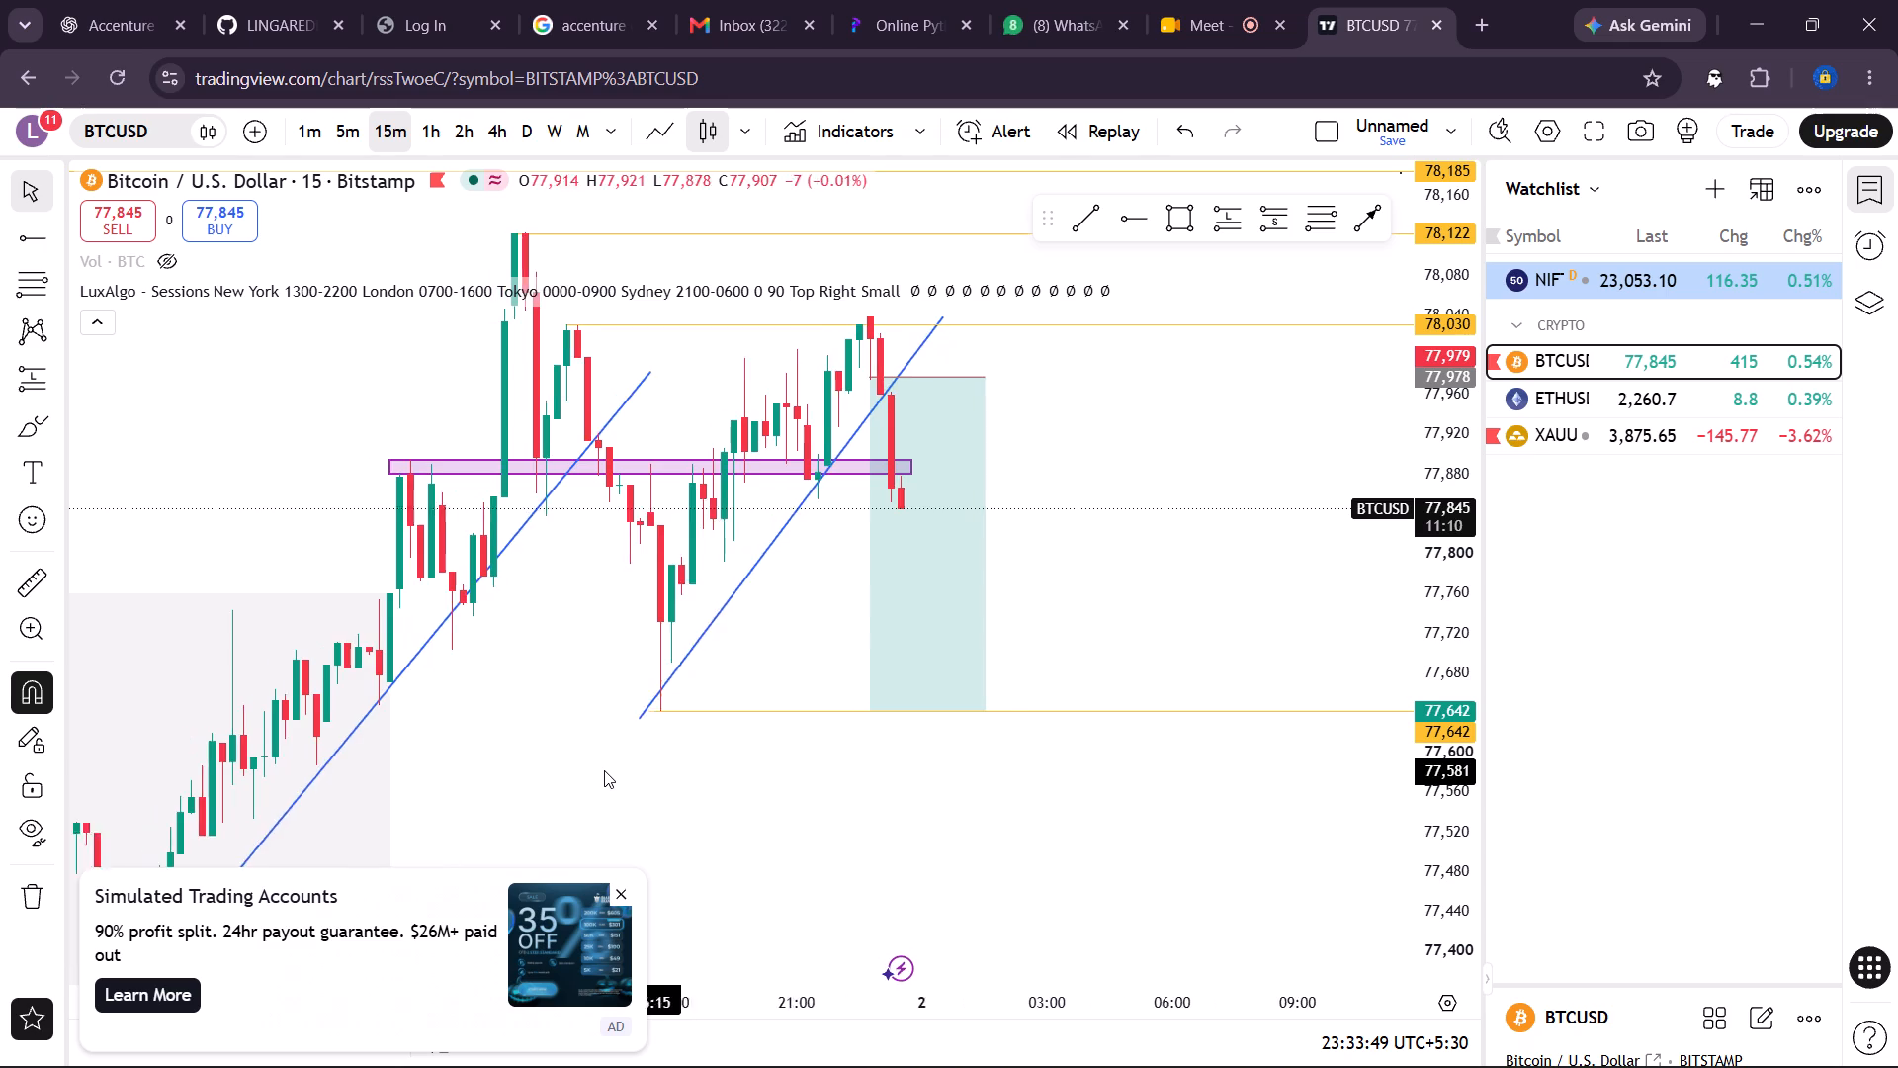
scroll(604, 770, "down", 2)
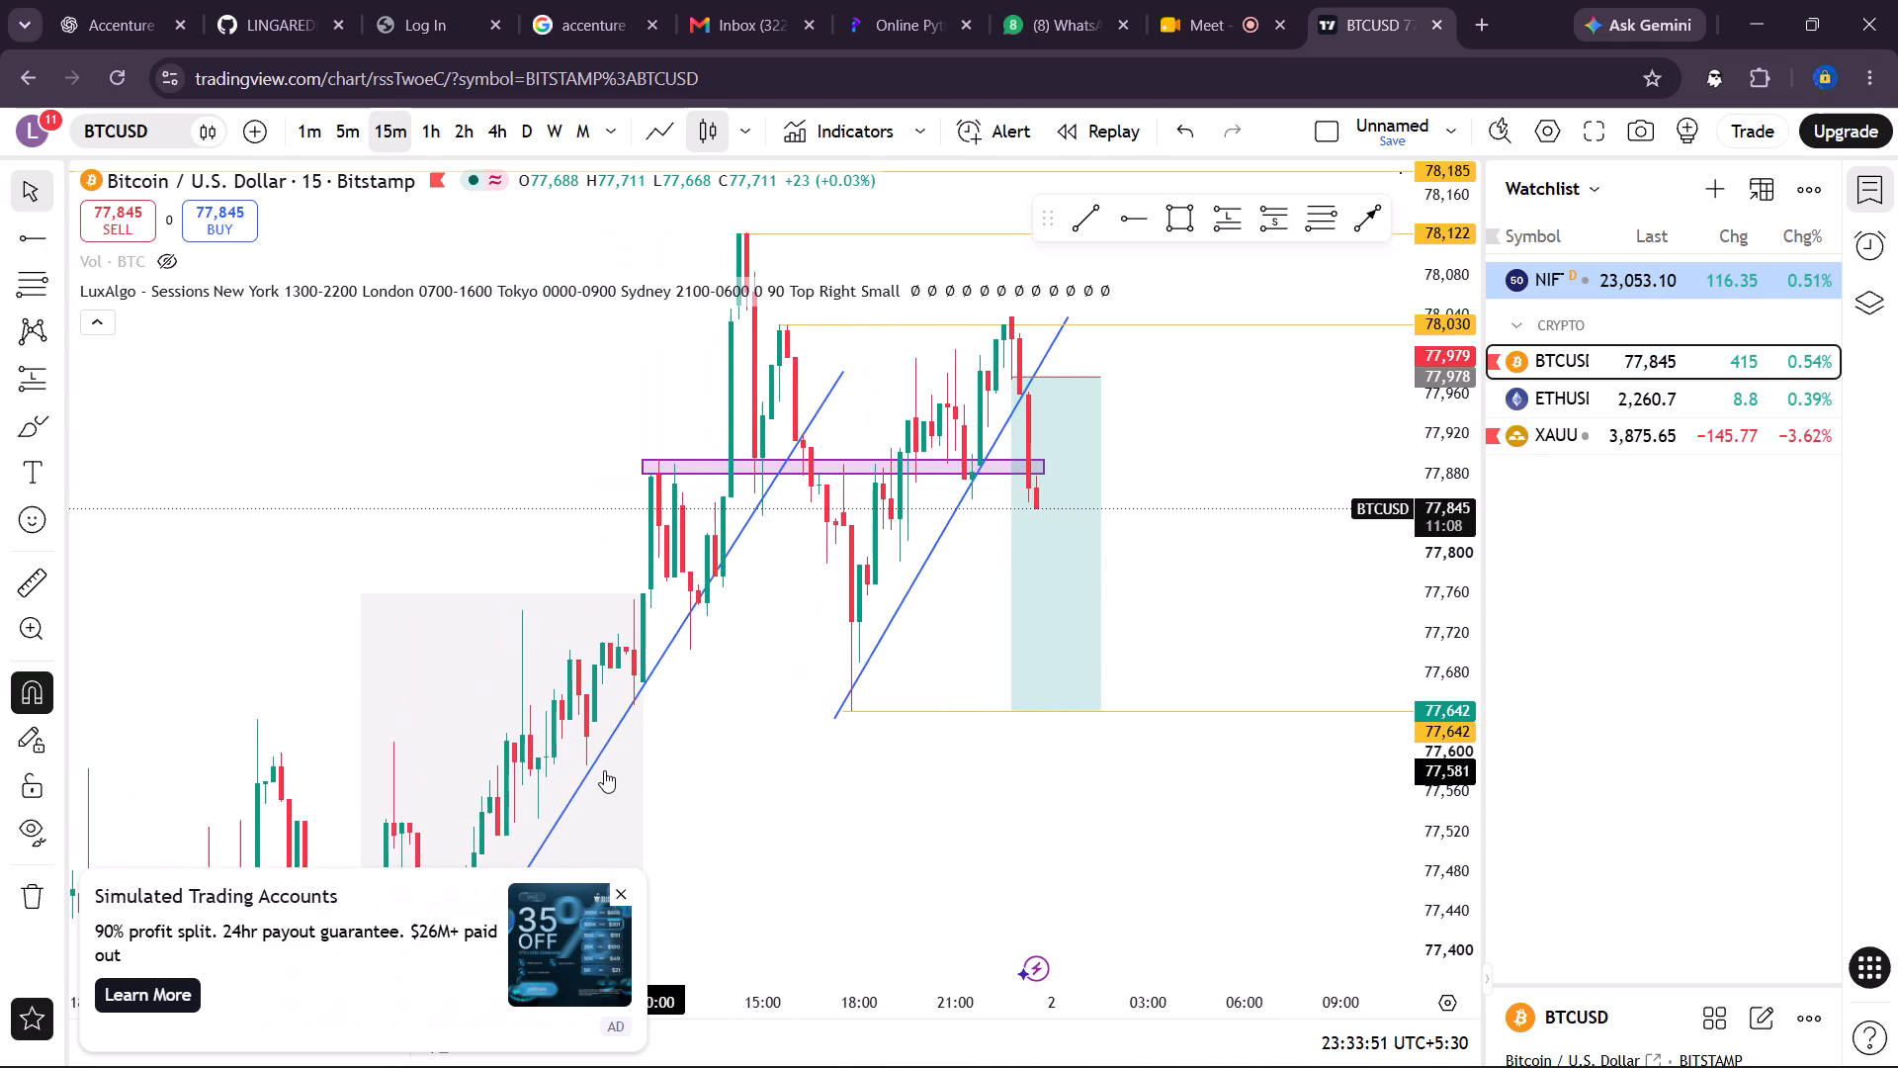
scroll(604, 770, "up", 1)
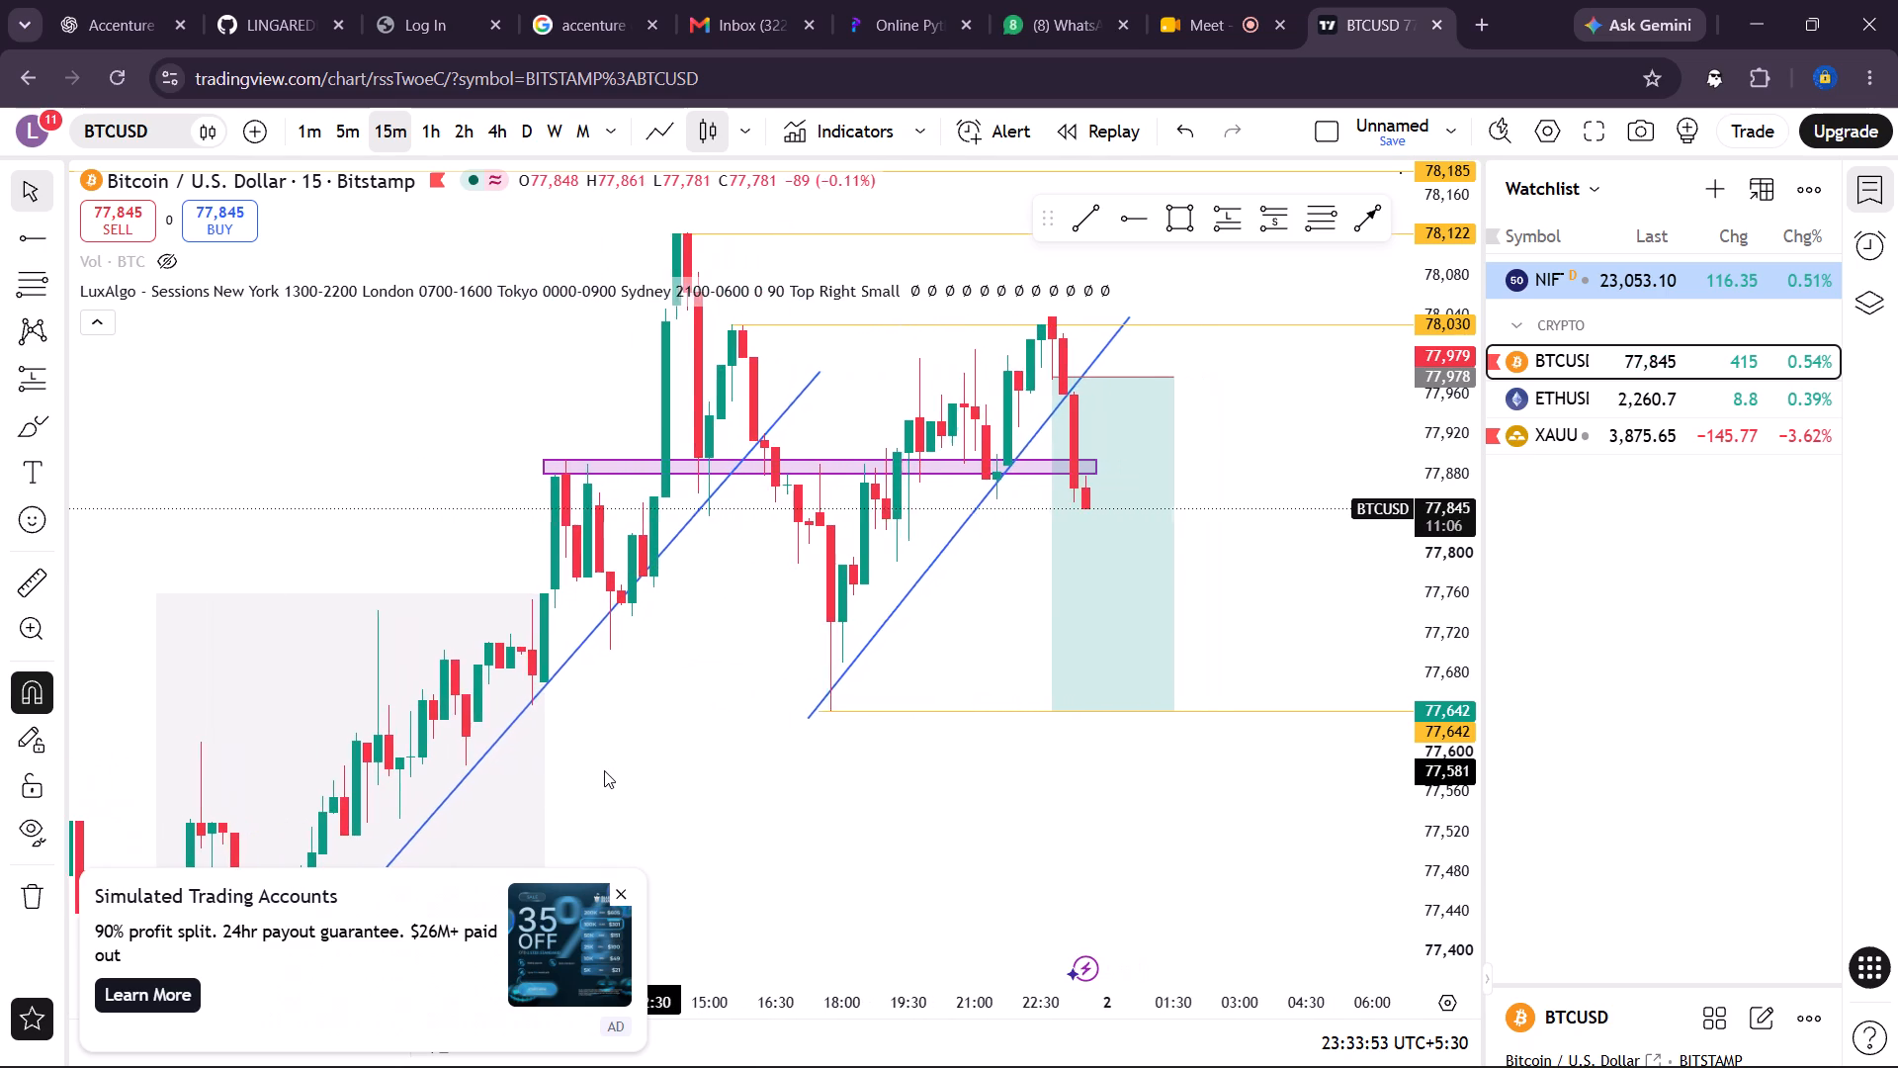
Examine the 15-minute BTCUSD price action around the short position, the purple zone and the 77,642 target level.
scroll(604, 770, "up", 2)
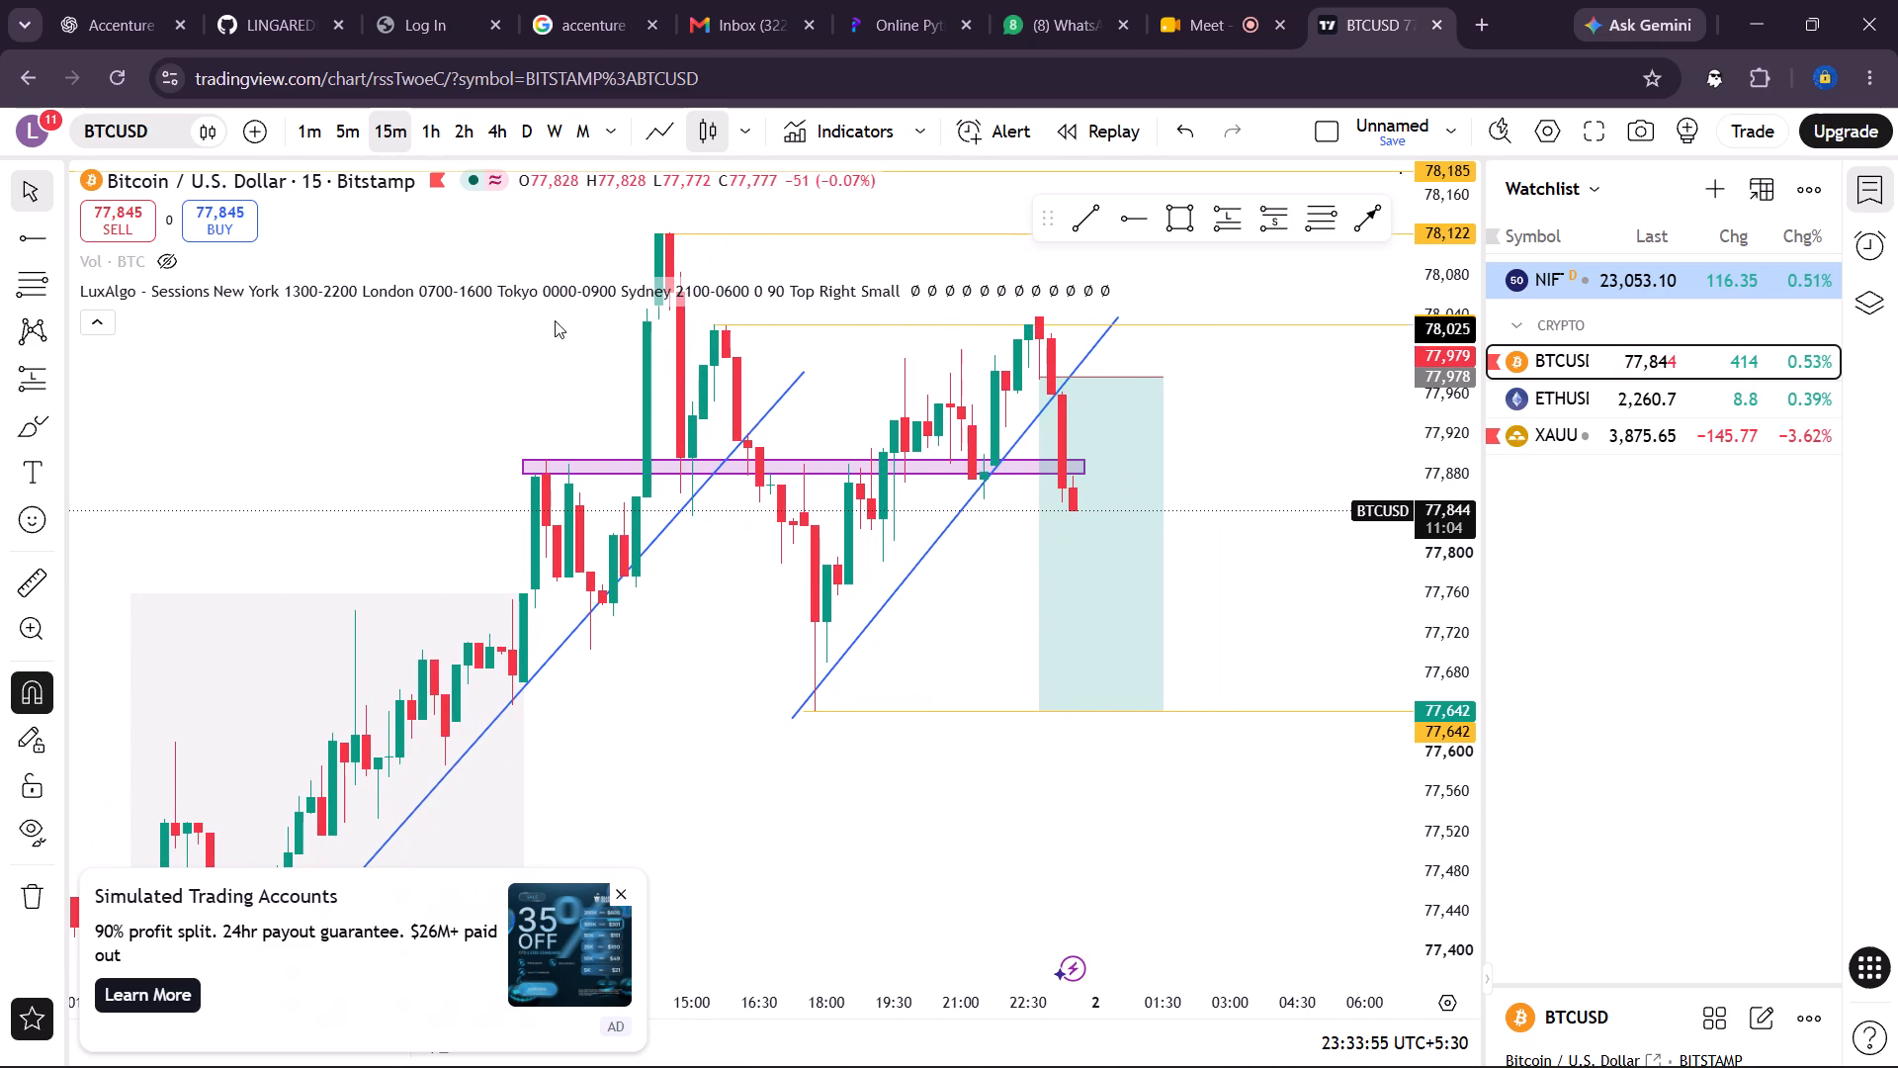
scroll(1457, 502, "down", 4)
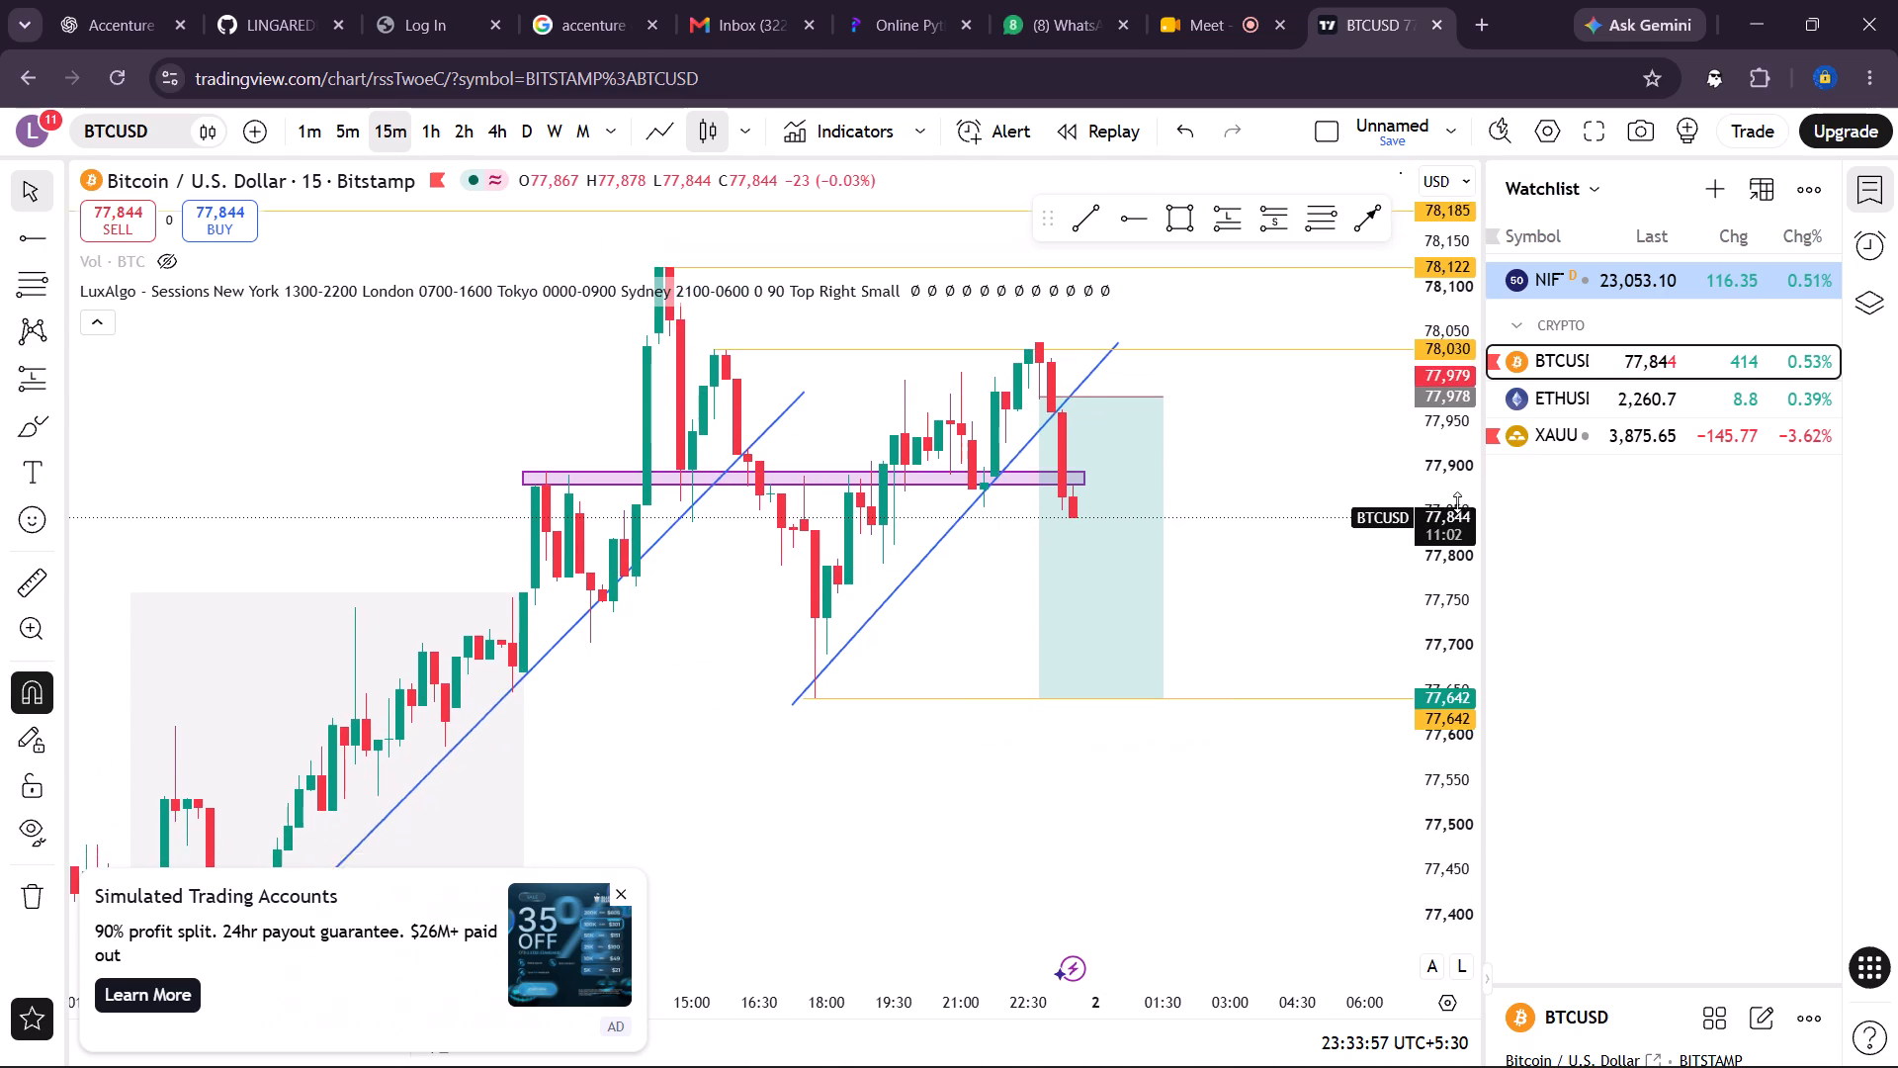
scroll(1457, 502, "down", 2)
left_click(1186, 845)
scroll(1186, 845, "down", 1)
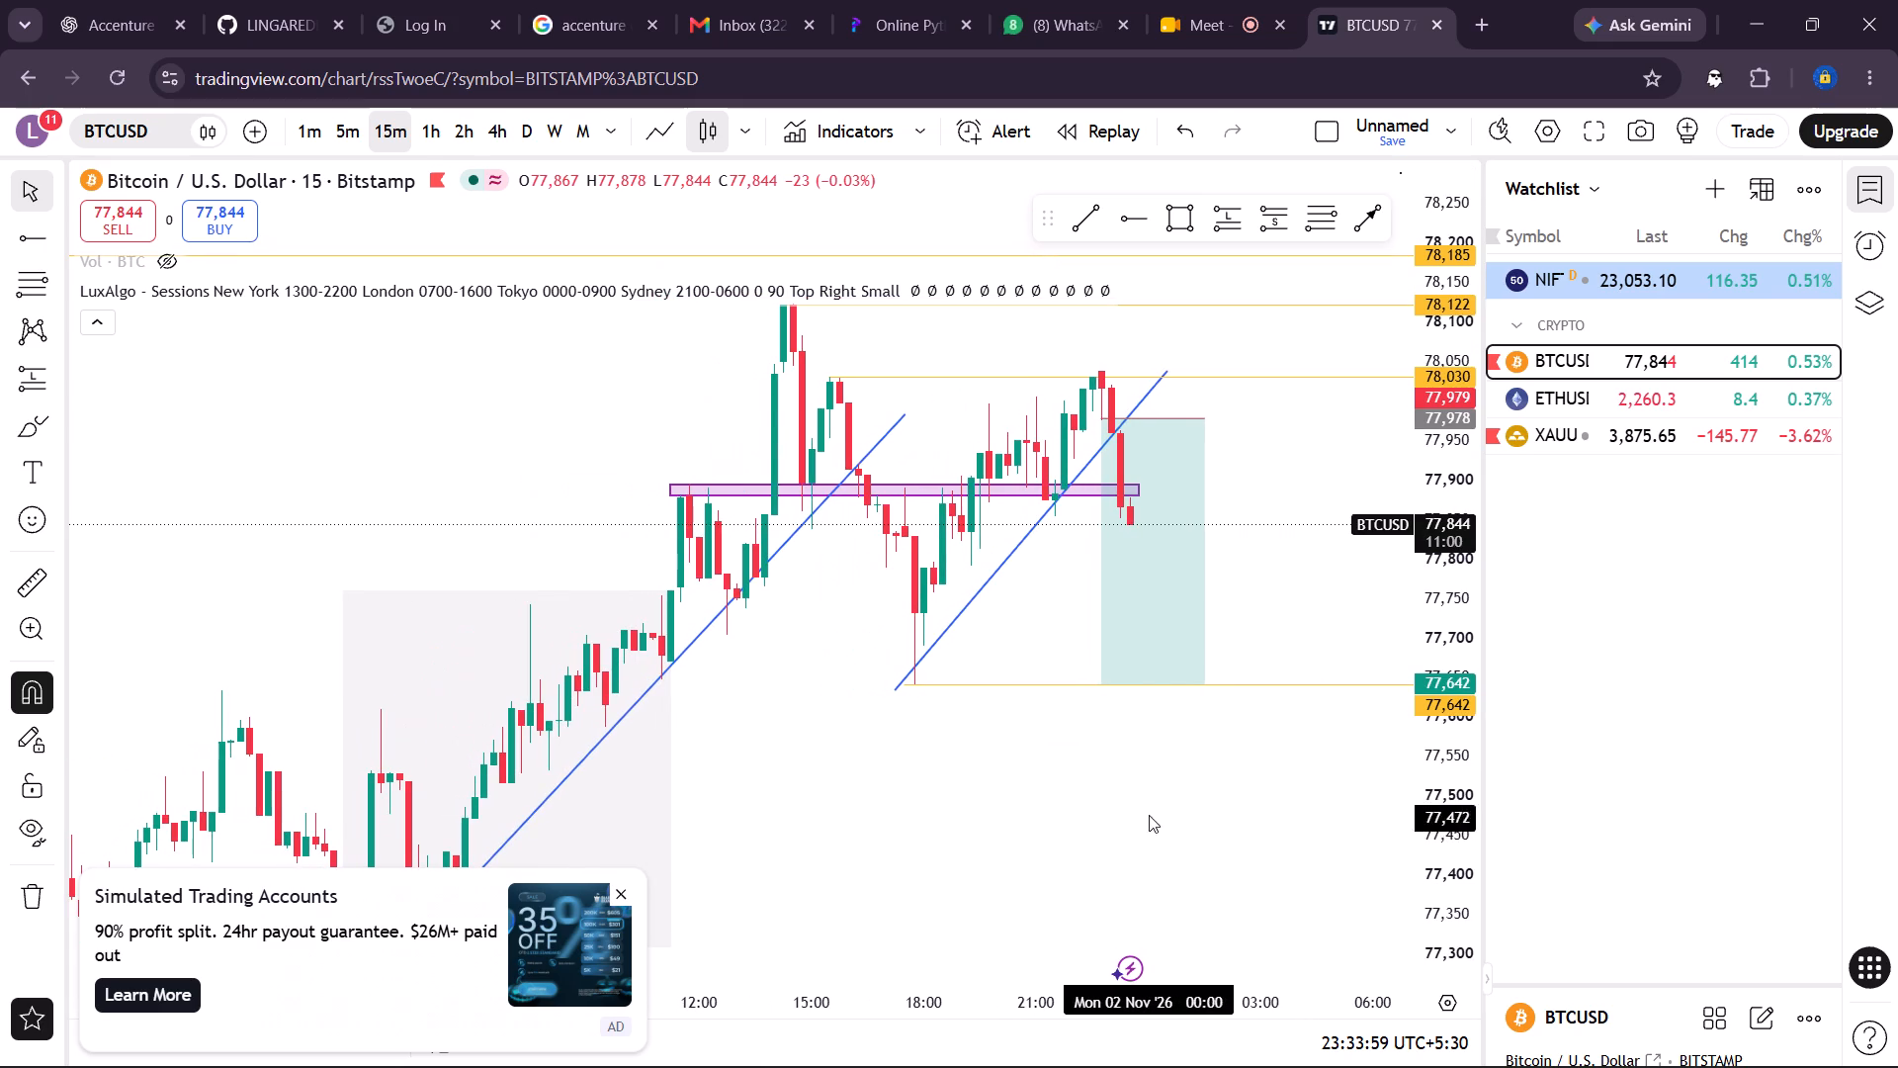
left_click_drag(1141, 809, 1115, 926)
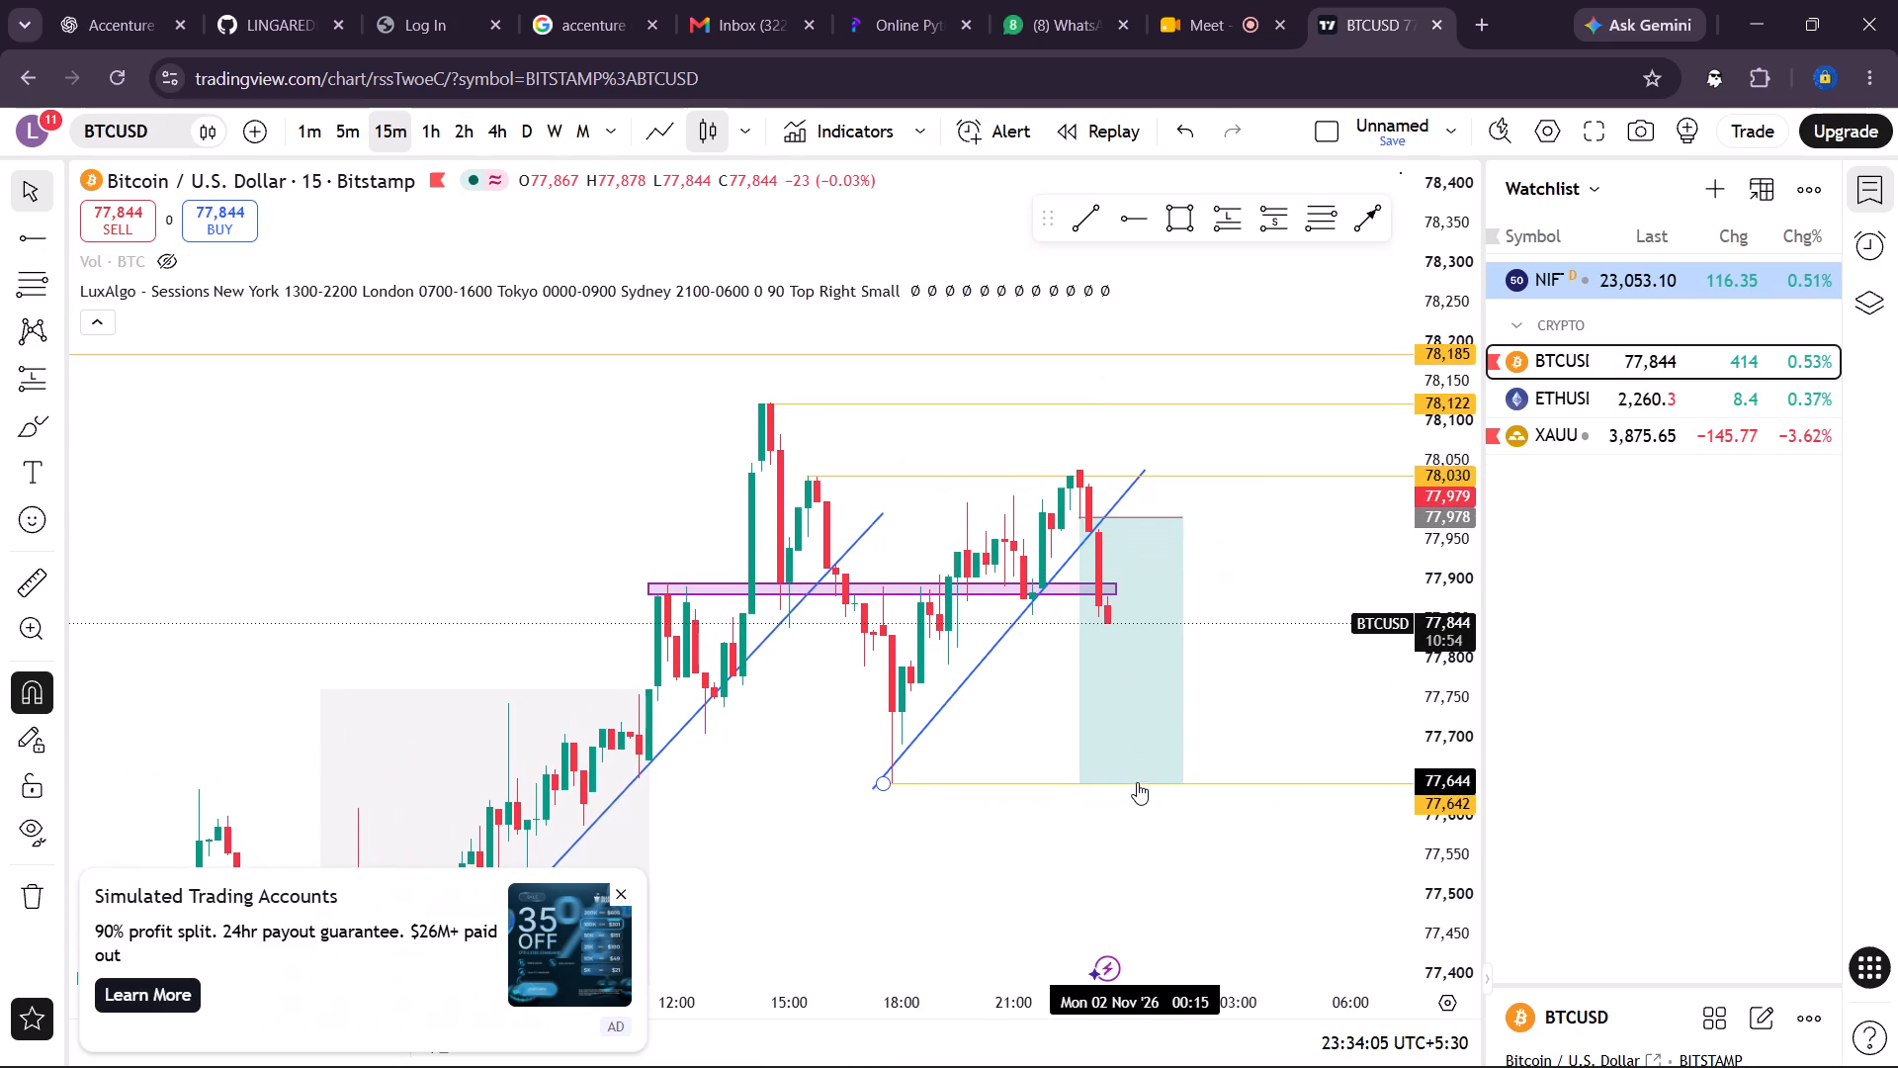
scroll(1123, 832, "down", 3)
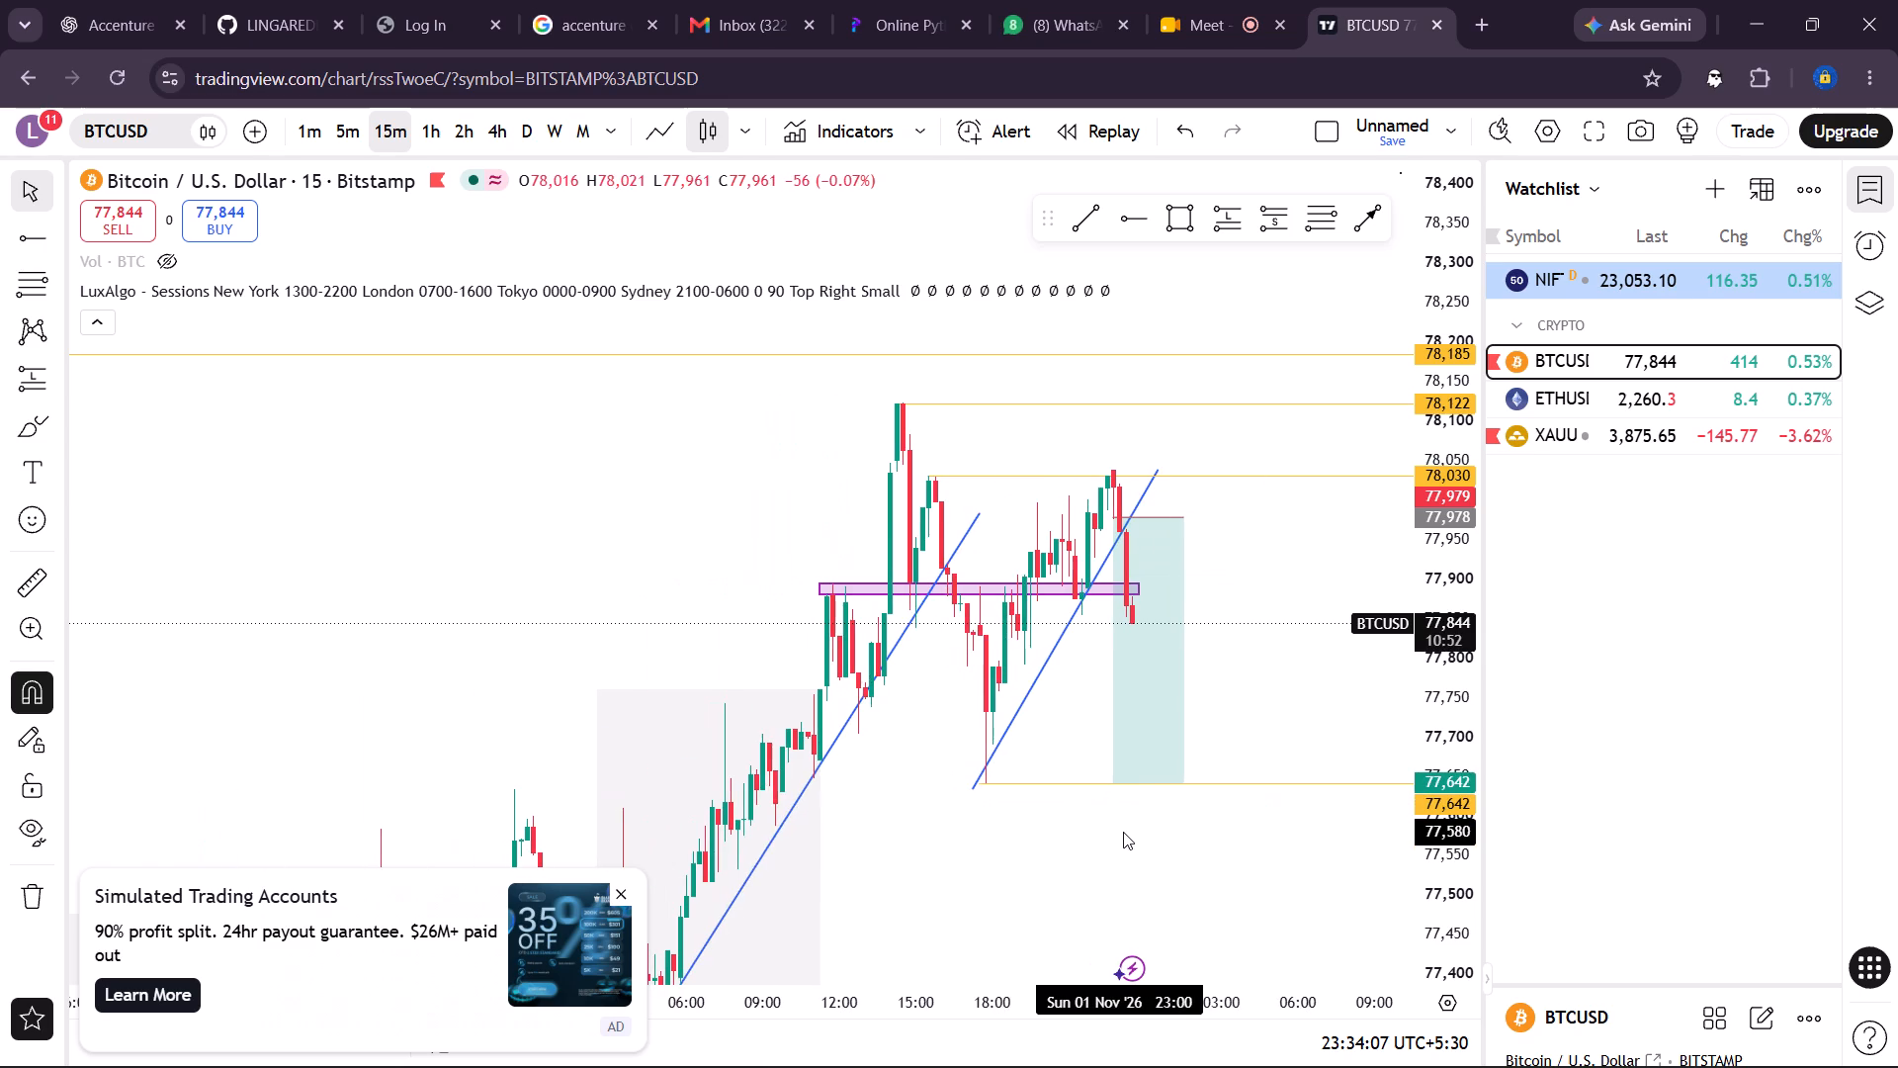
Switch to the 1-hour chart, reset the chart view and examine the price action around the short position.
left_click(433, 133)
right_click(462, 526)
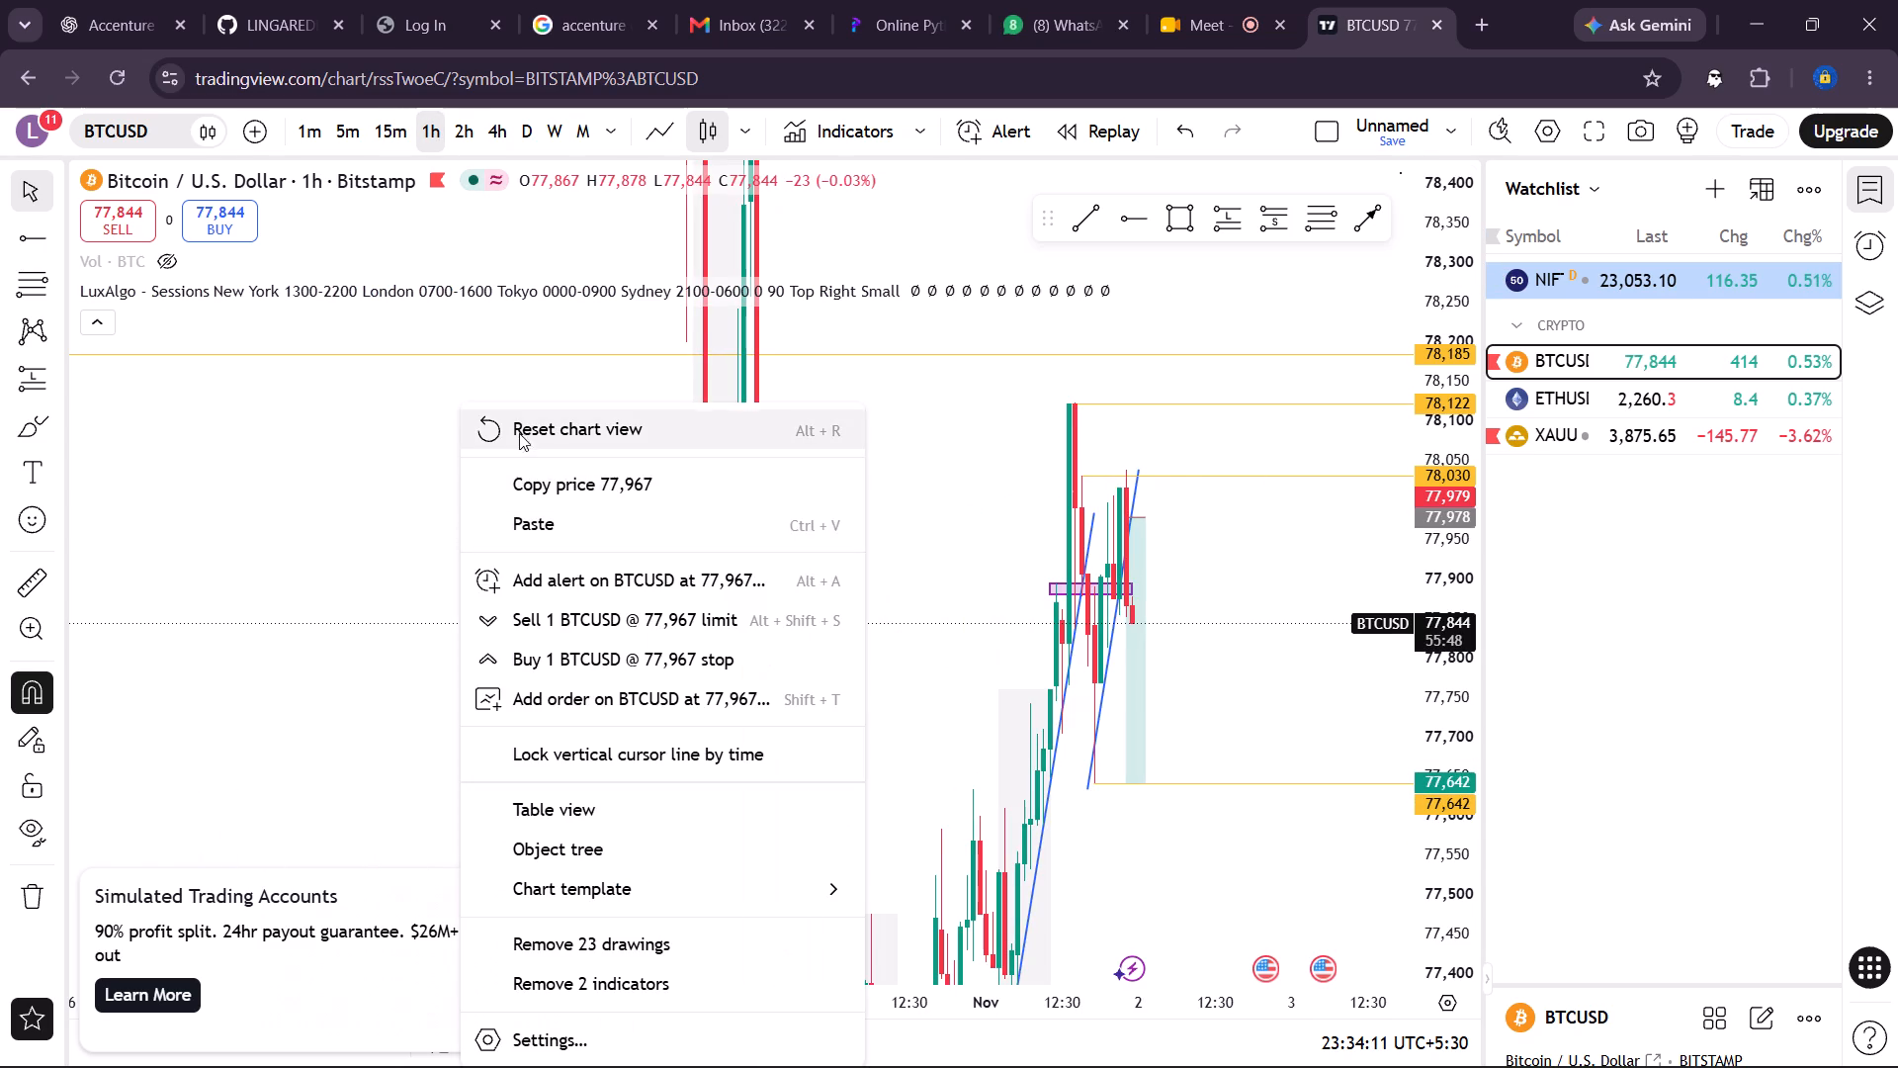
left_click(519, 425)
scroll(466, 503, "up", 2)
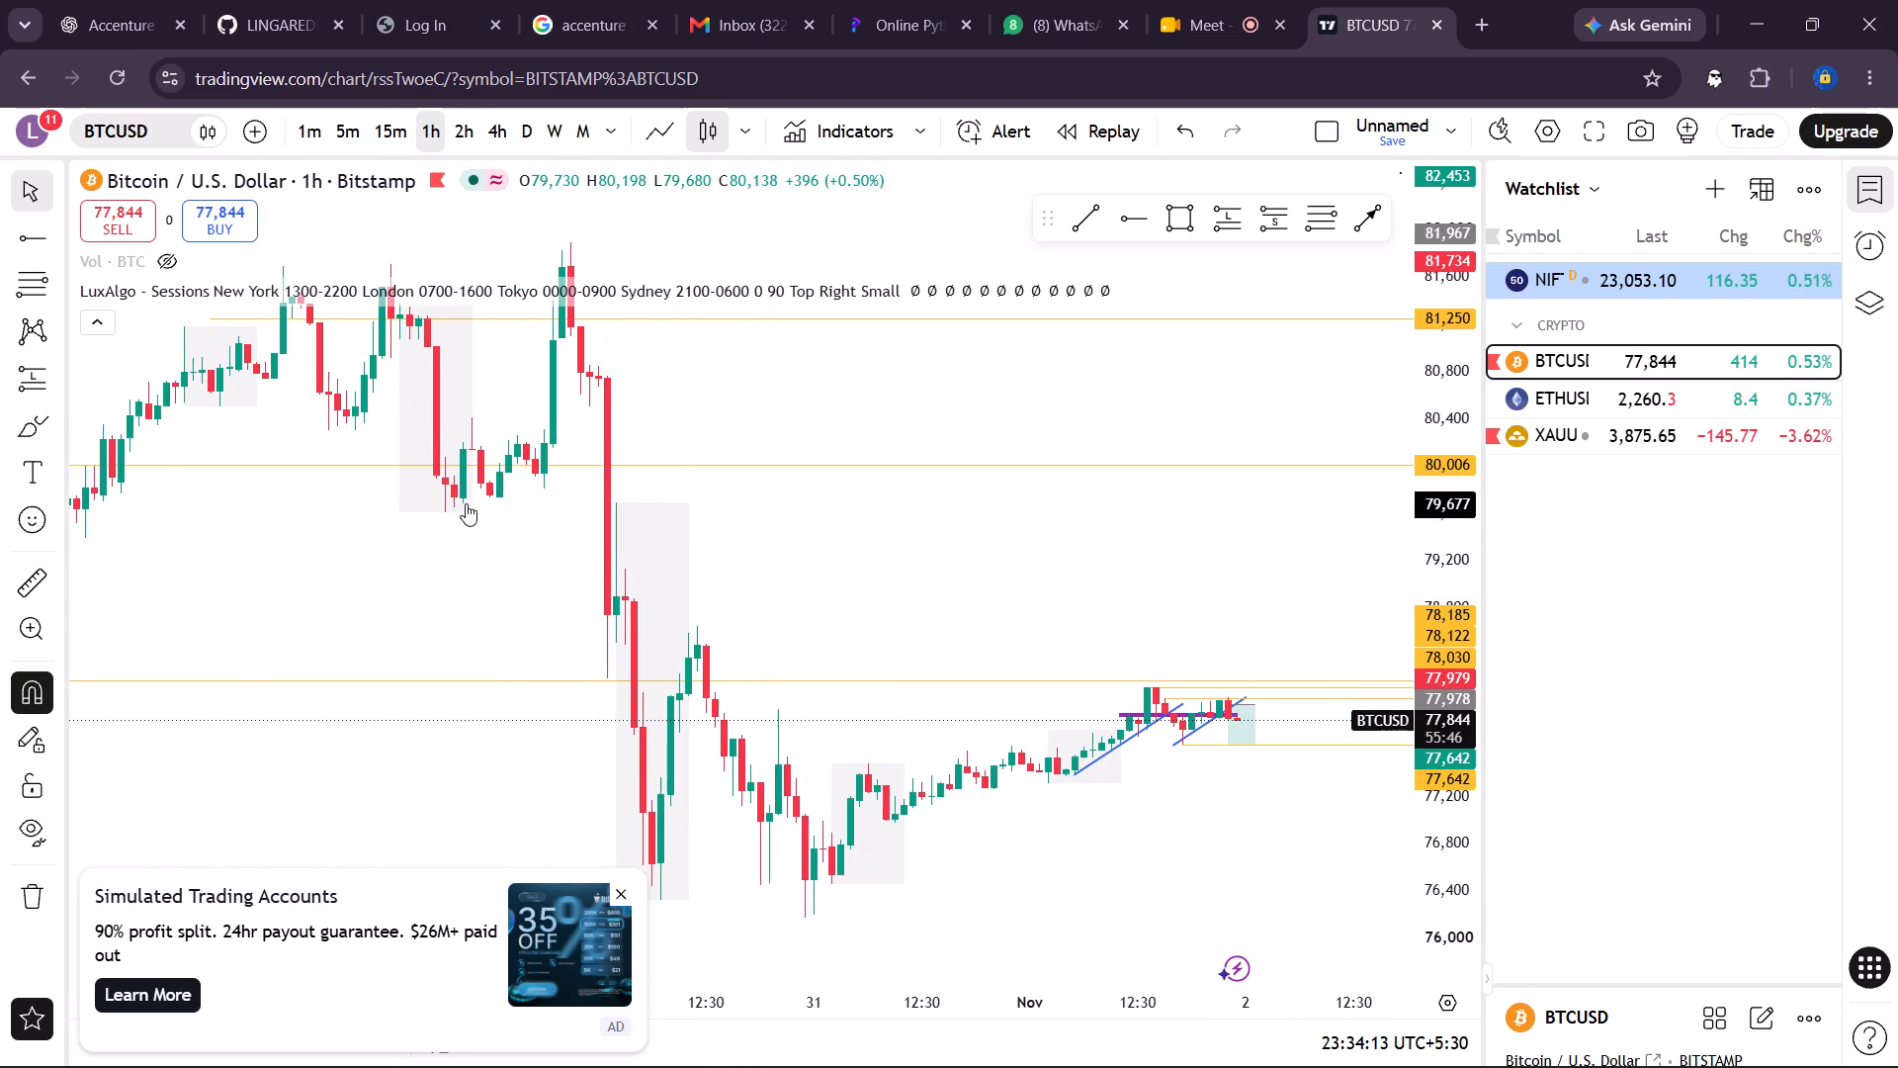
scroll(1430, 614, "up", 8)
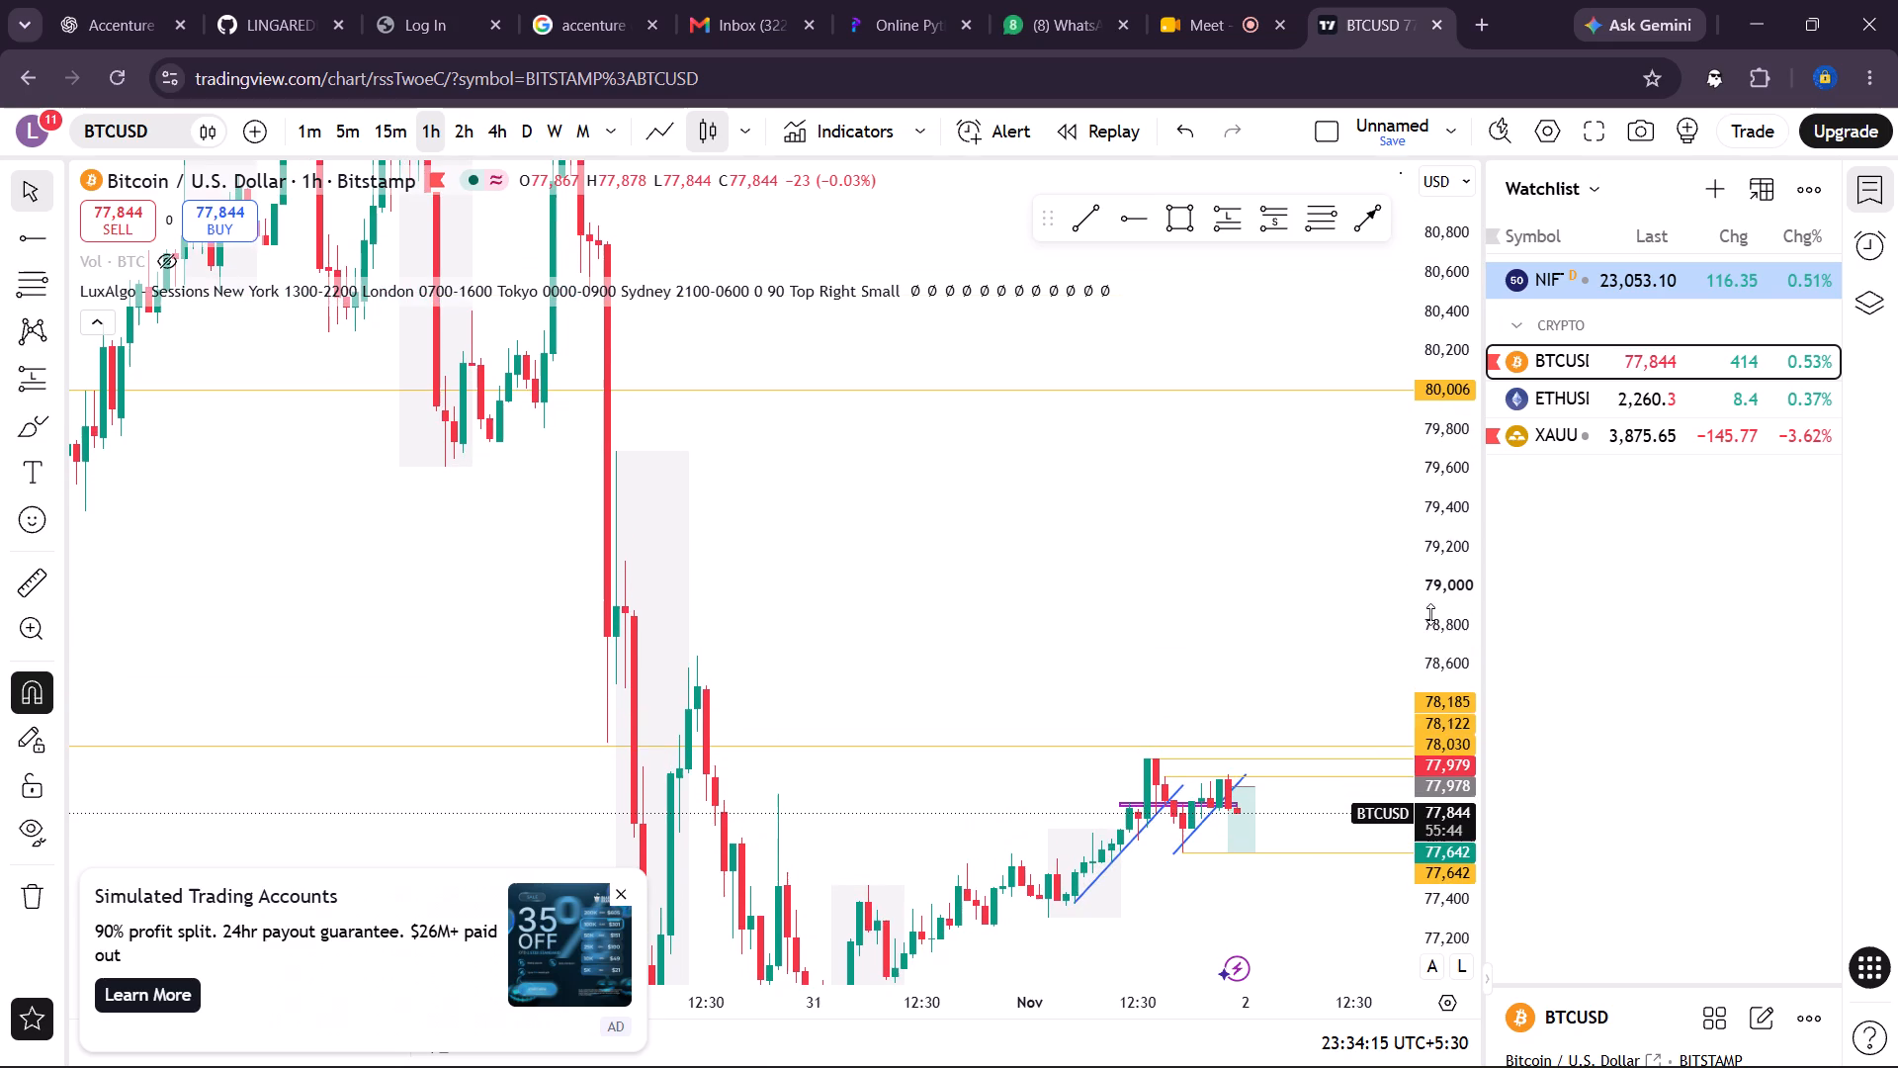
left_click_drag(1278, 649, 1160, 352)
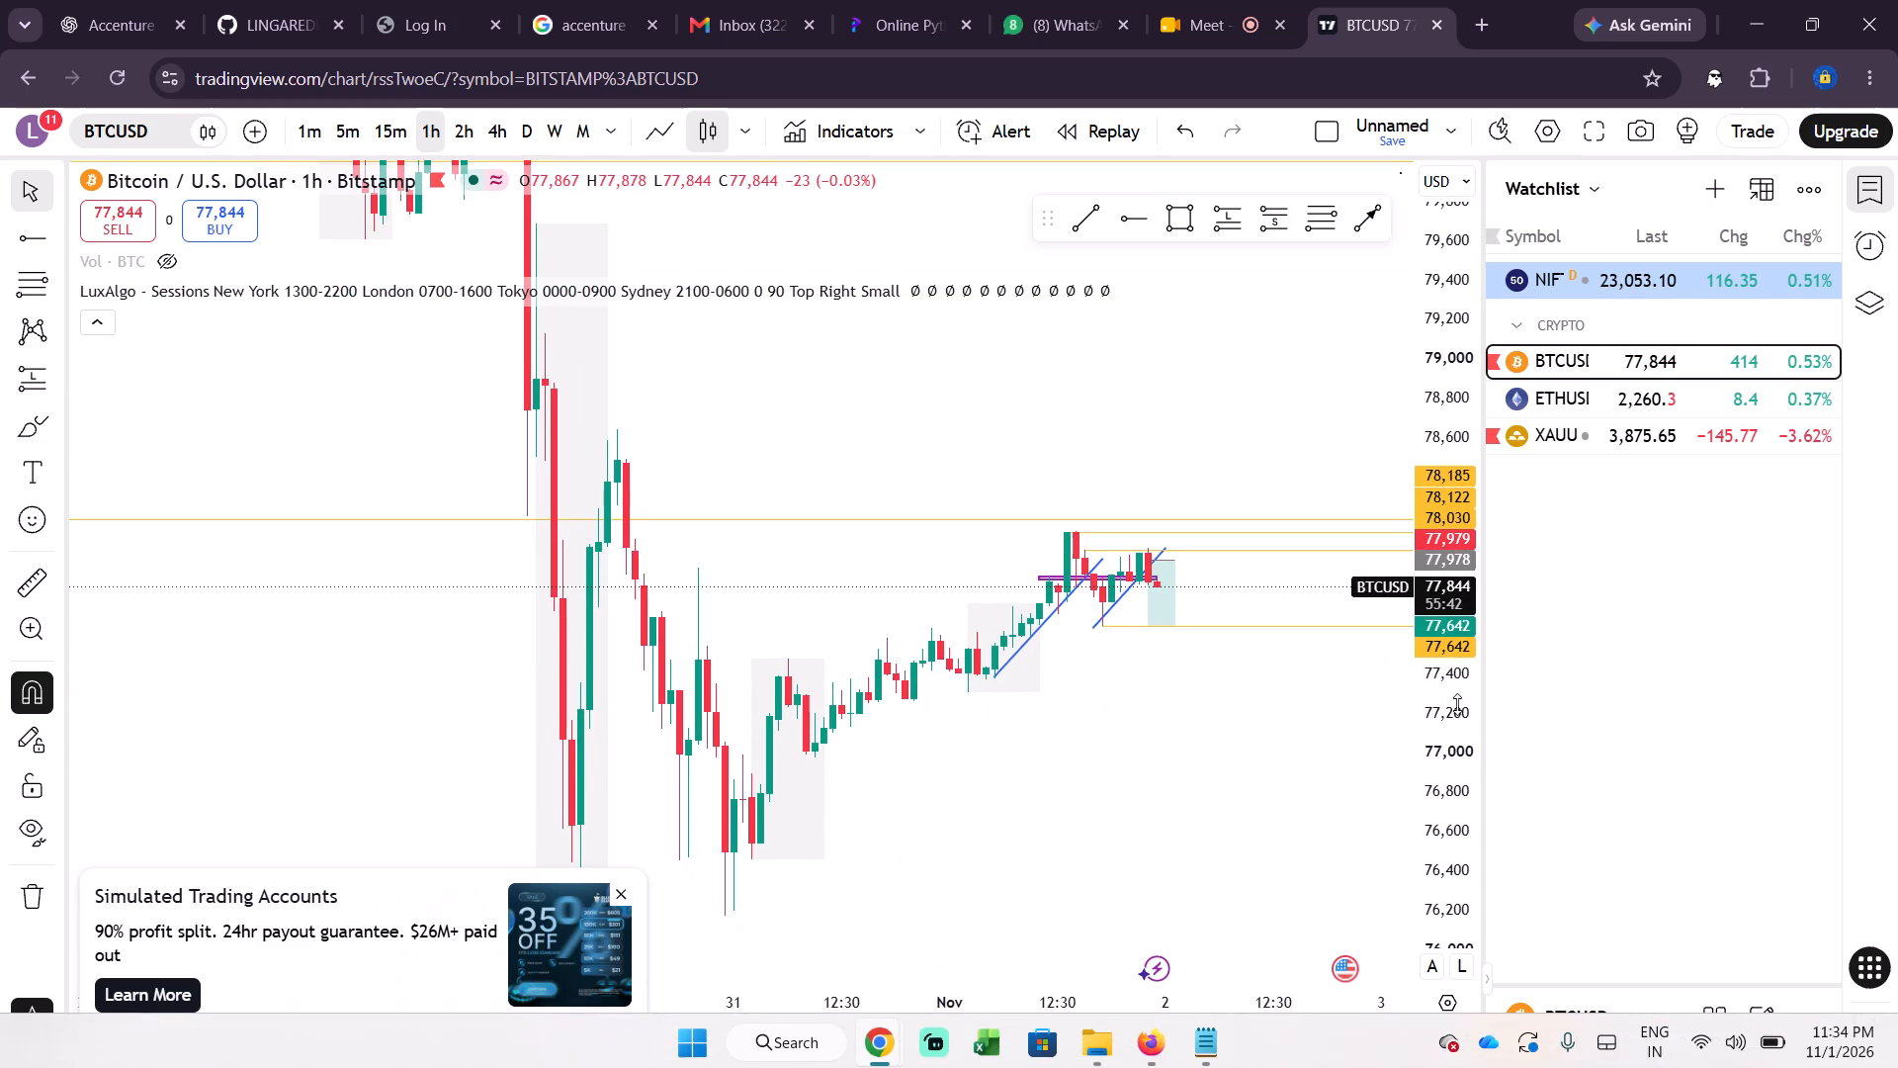
scroll(1439, 581, "up", 7)
scroll(913, 588, "up", 1)
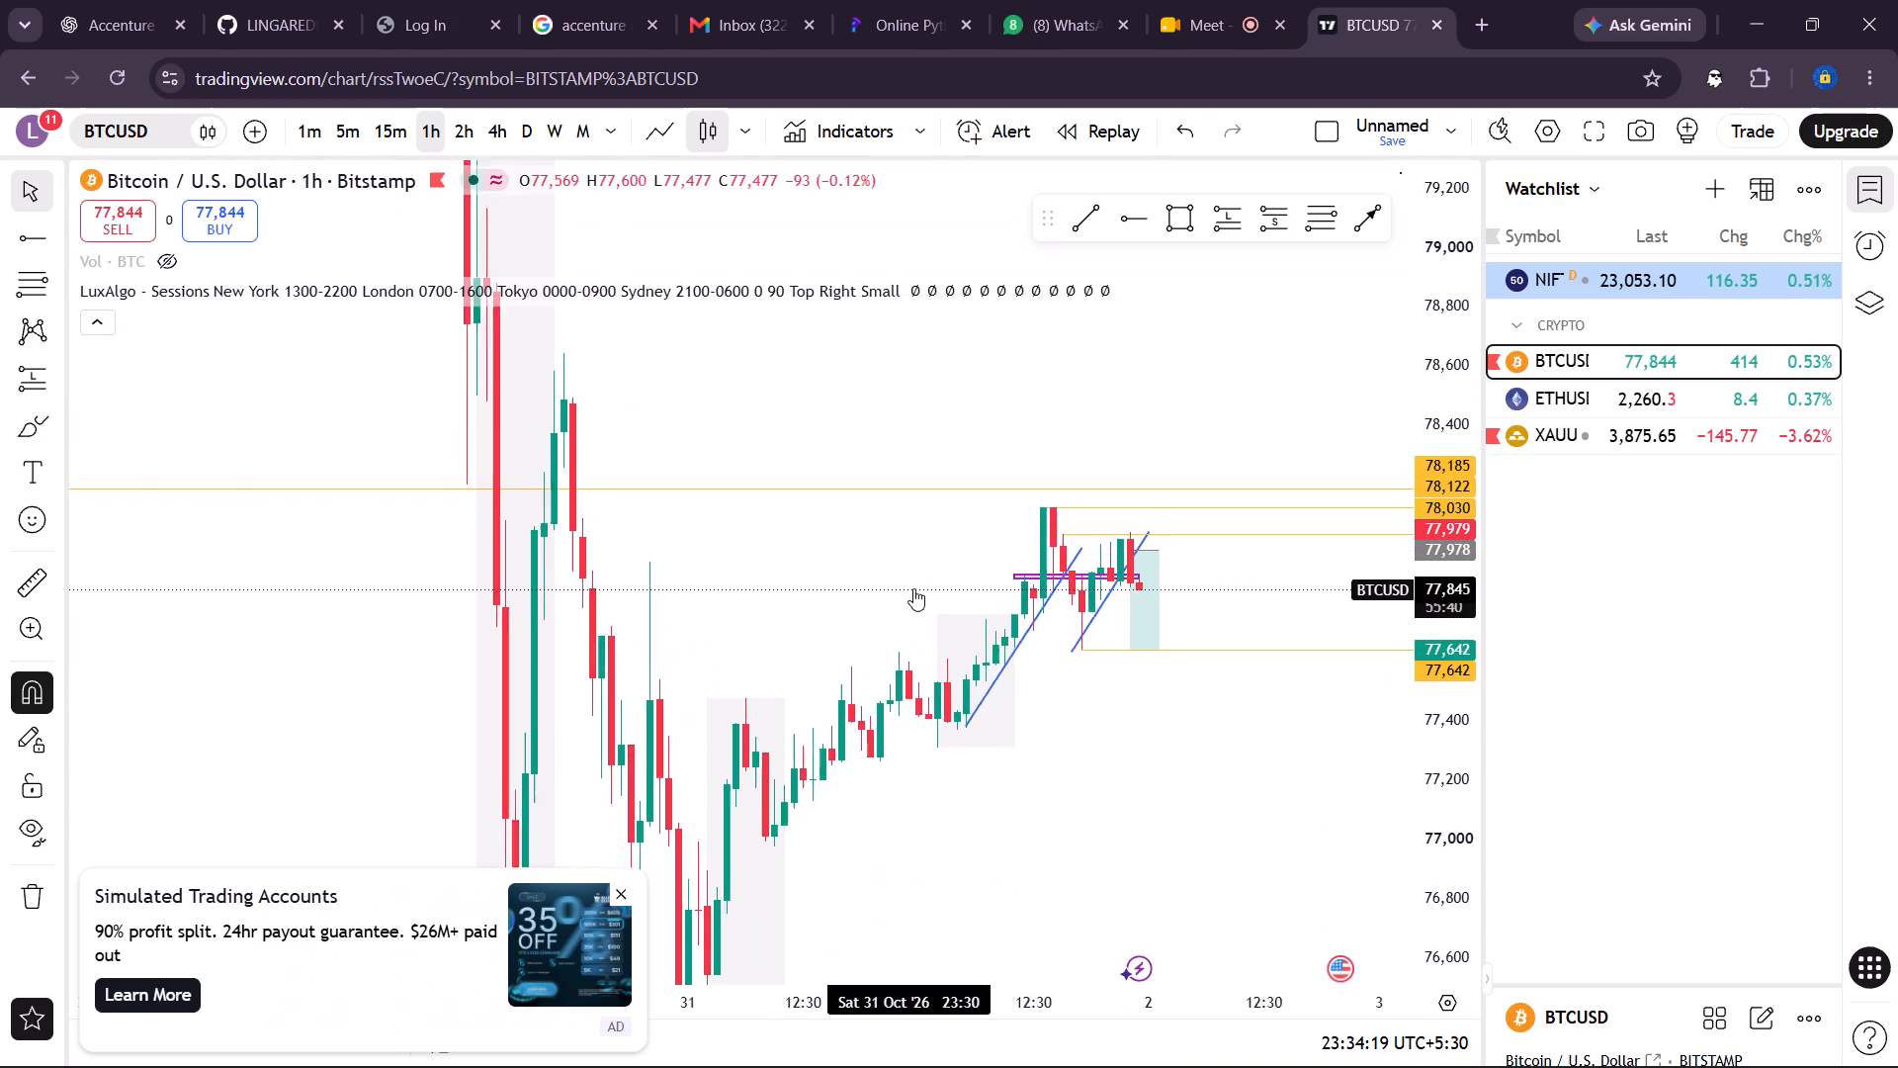
scroll(913, 588, "up", 4)
scroll(1428, 570, "up", 5)
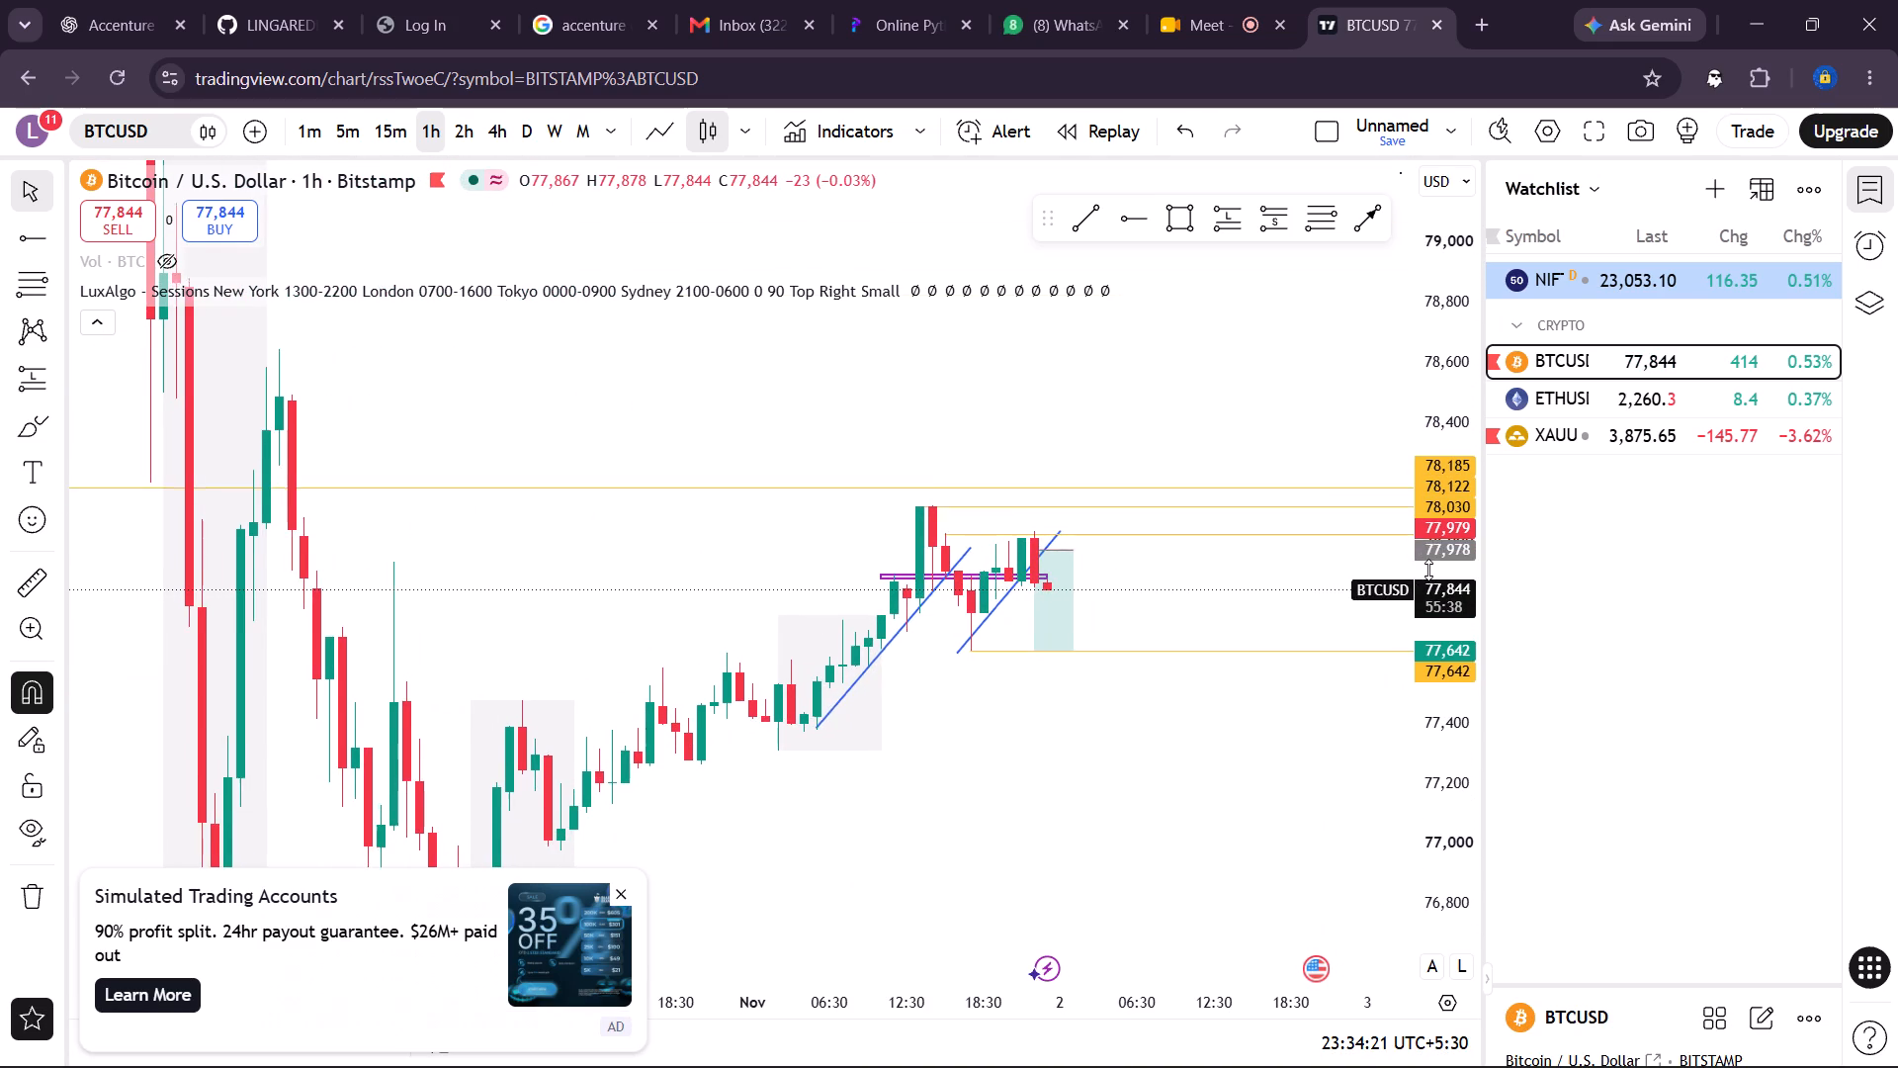
scroll(1428, 570, "up", 7)
scroll(747, 494, "up", 3)
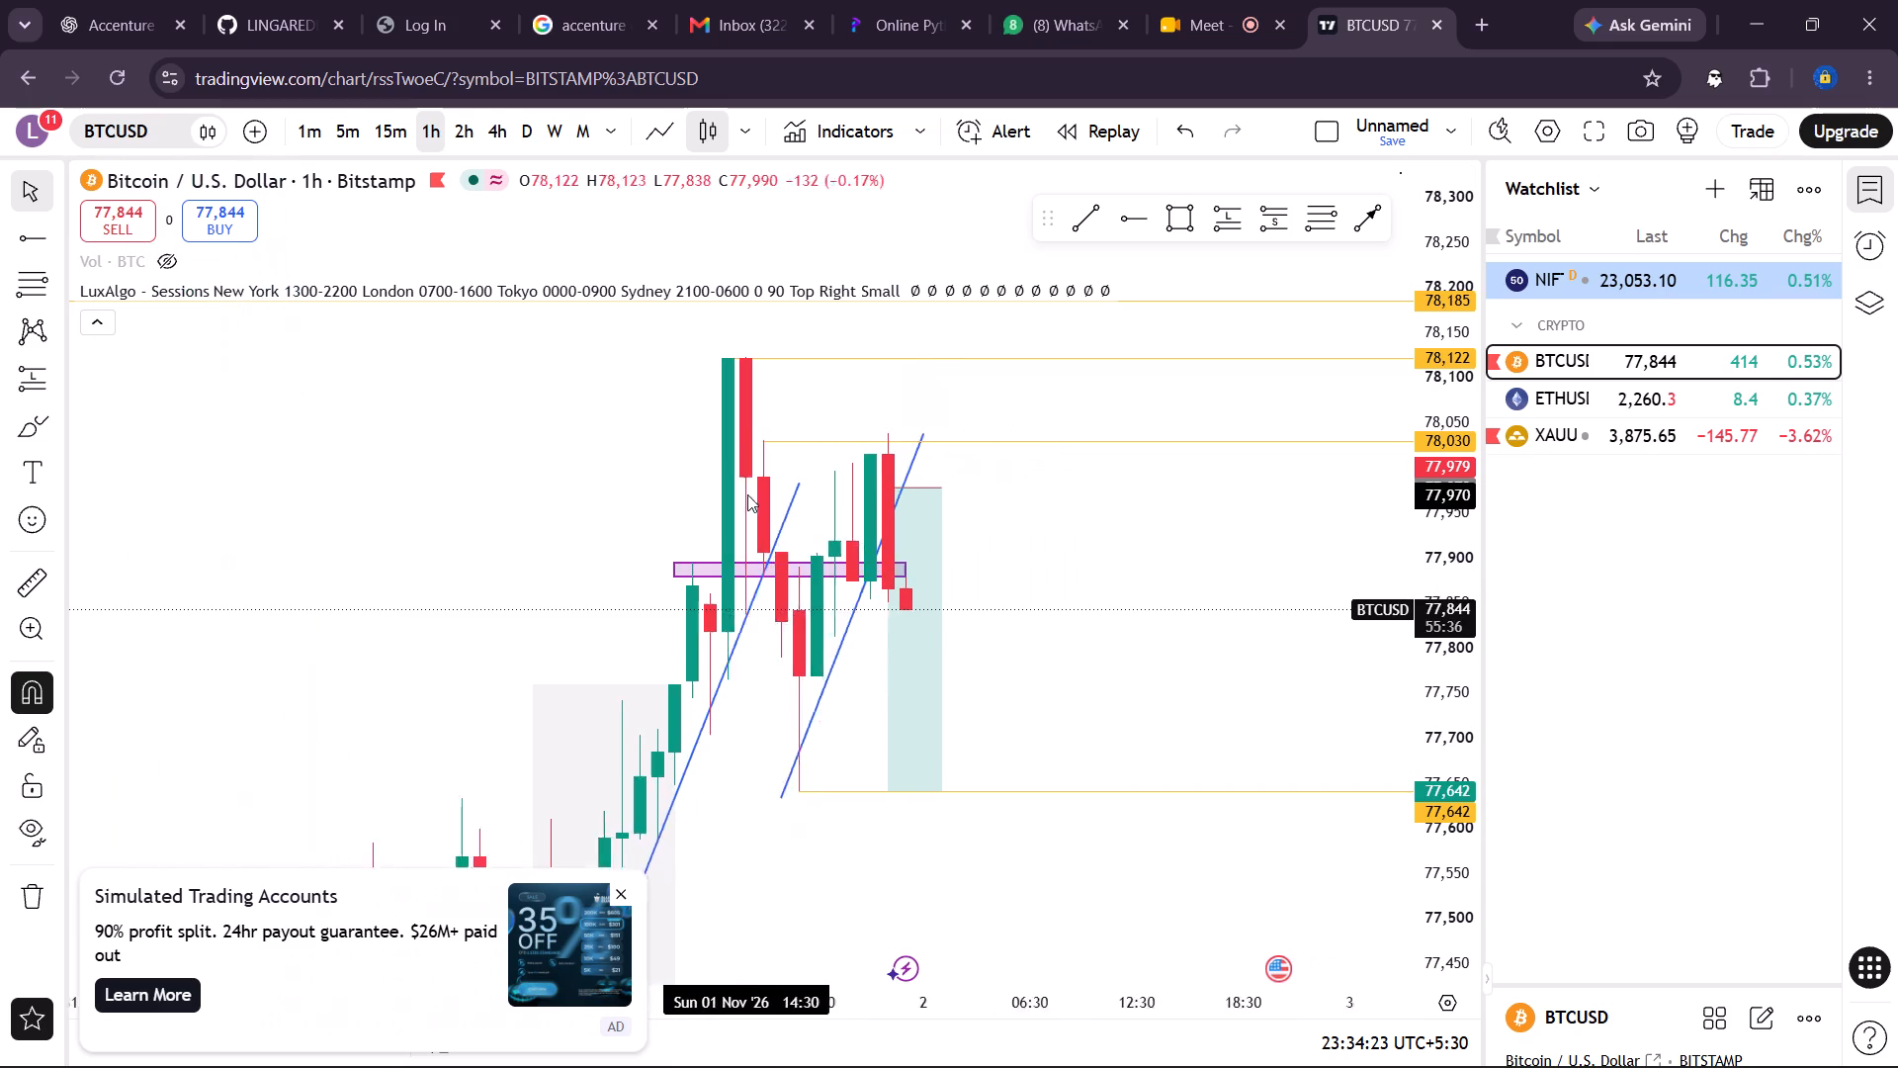
Move the 78,030 horizontal ray to 78,015, starting at the body top of the last tall green candle before the short position.
scroll(747, 494, "up", 2)
scroll(747, 494, "right", 1)
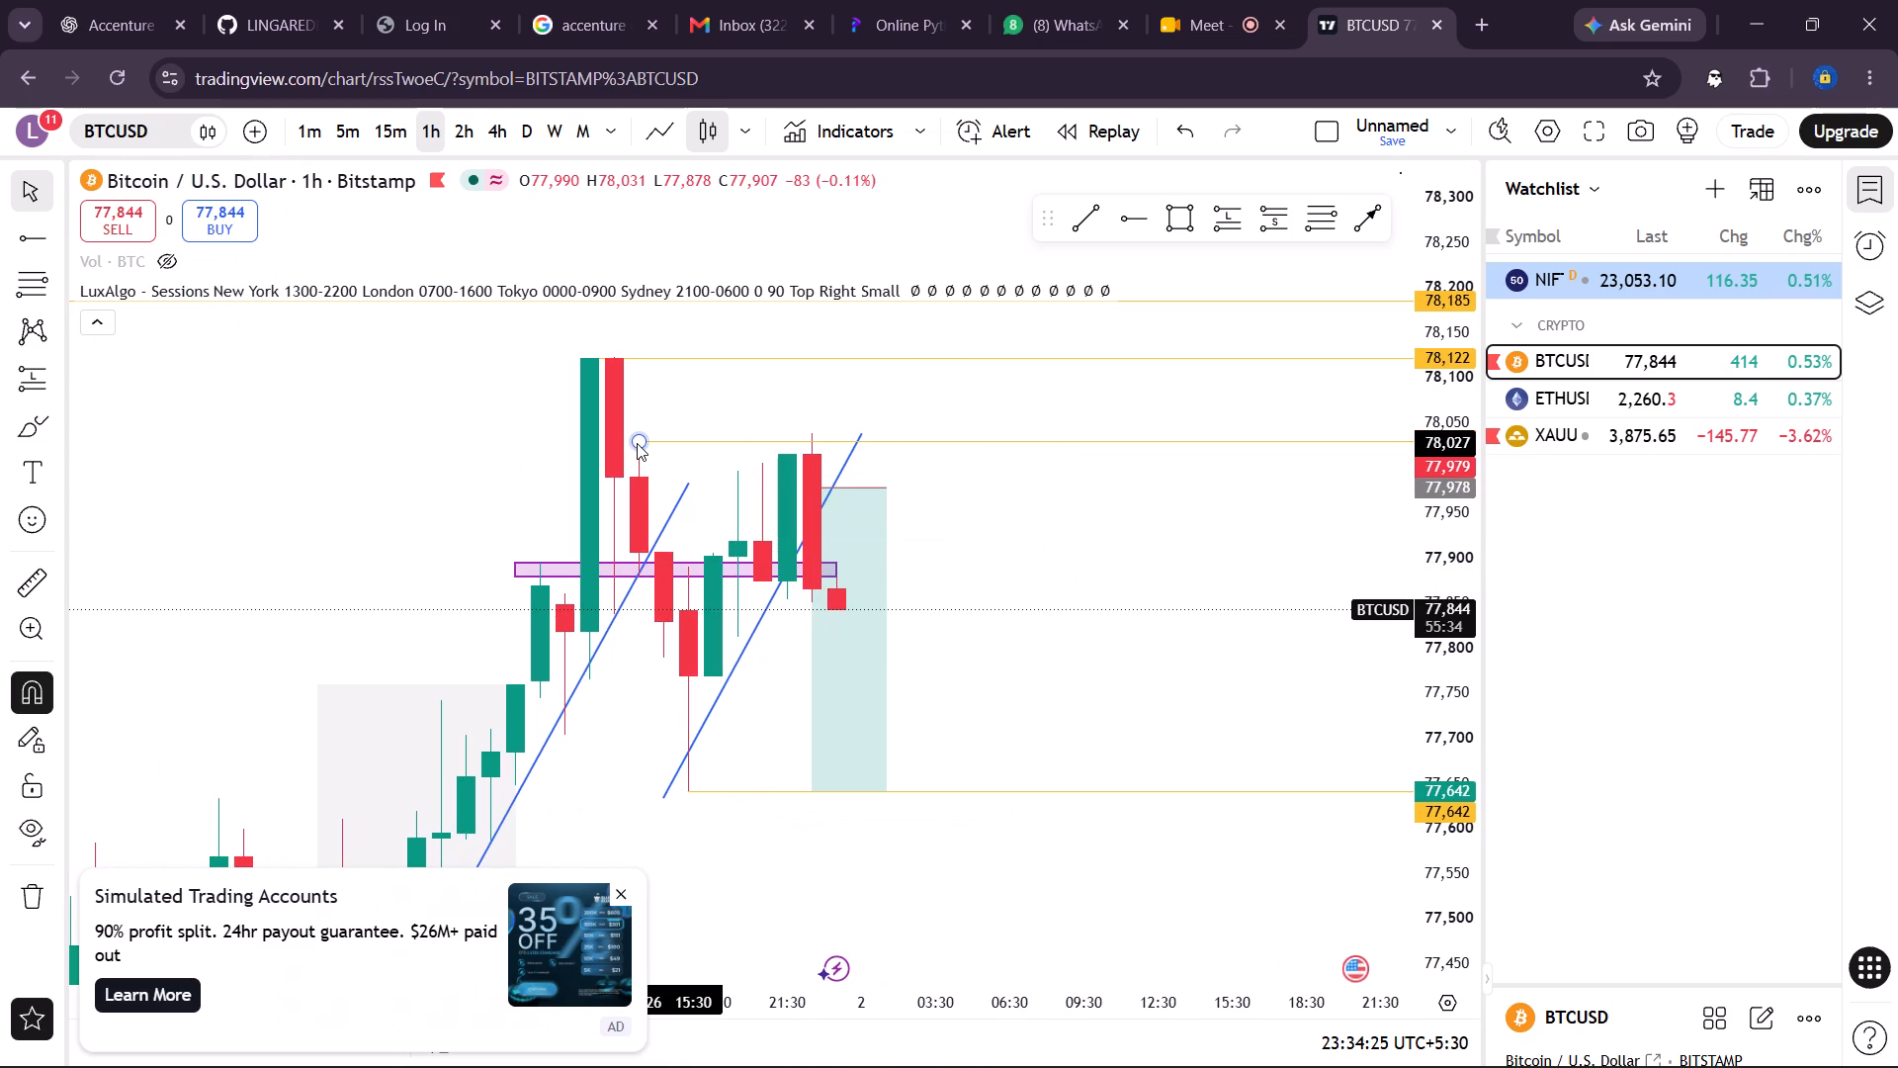
left_click_drag(637, 443, 784, 451)
right_click(784, 451)
left_click(703, 434)
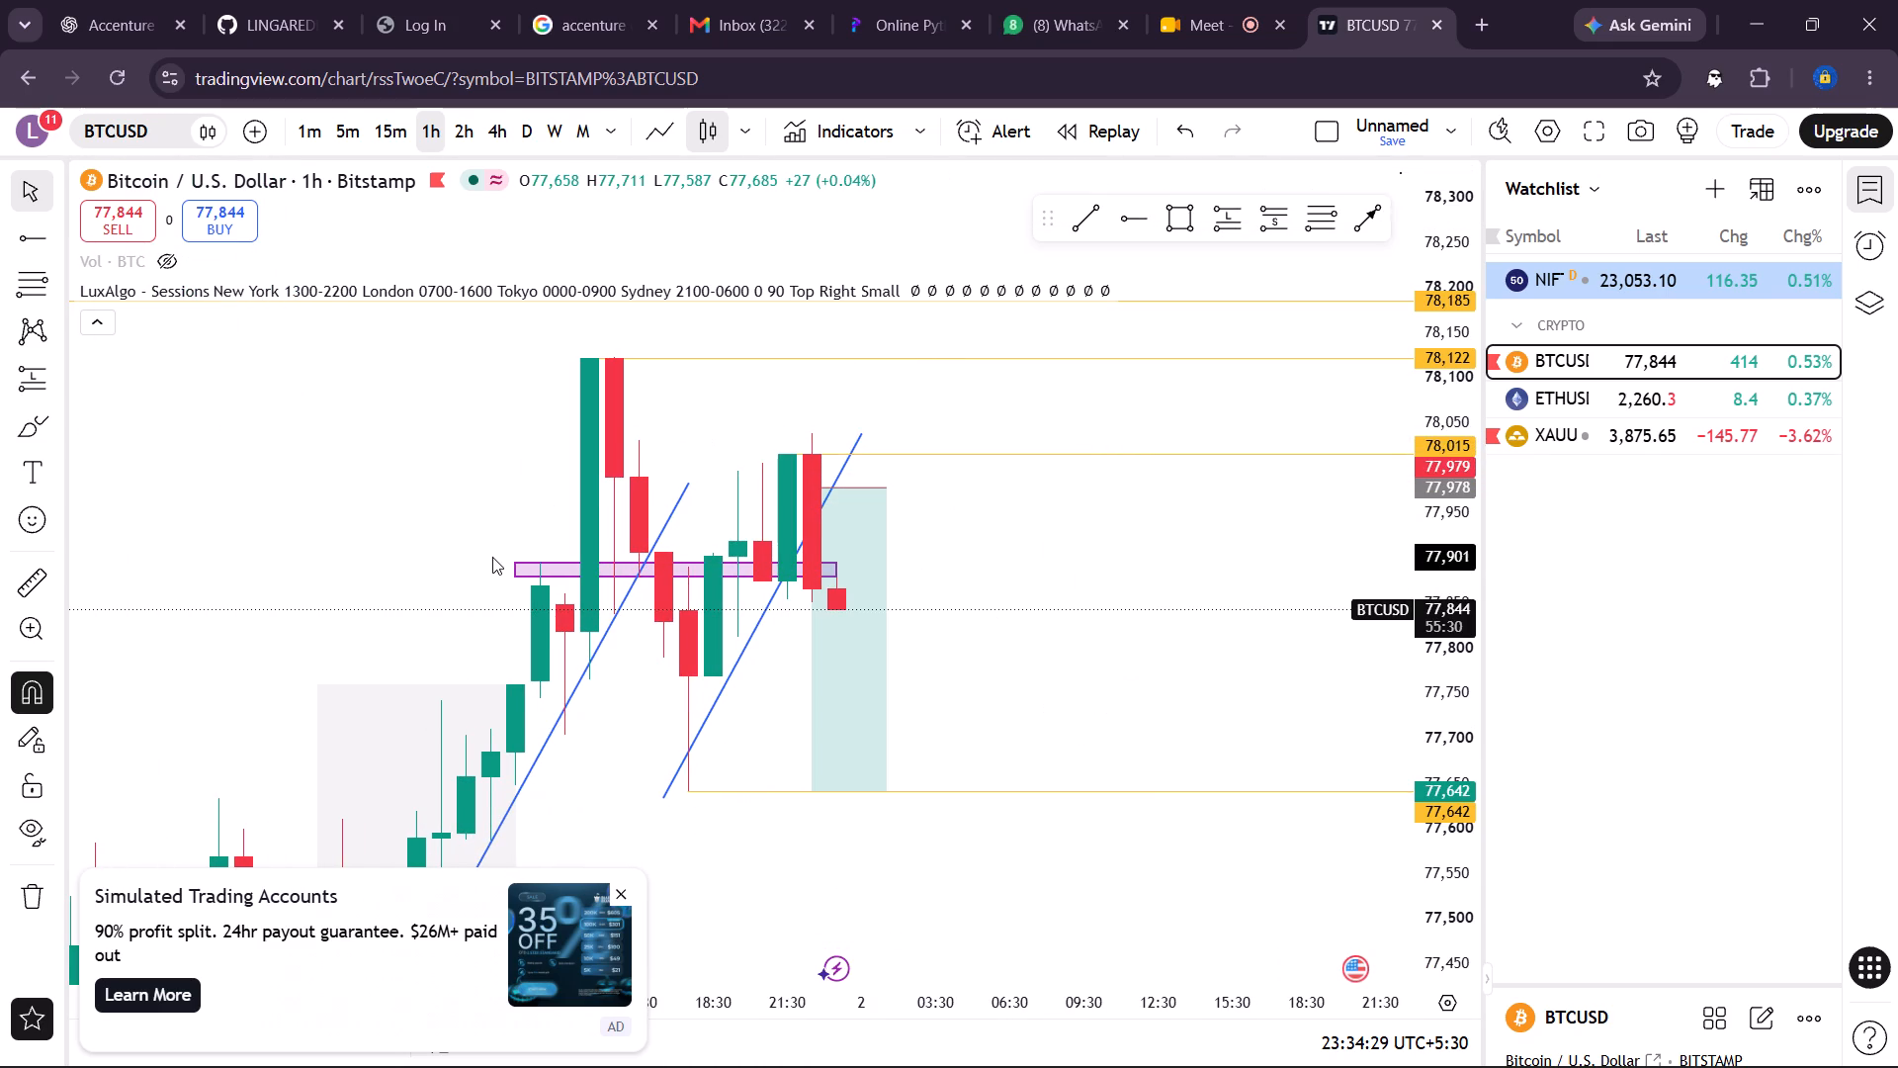
Examine the 1-hour price action around the moved ray, the purple zone and the short position.
scroll(492, 557, "left", 1)
scroll(492, 557, "down", 1)
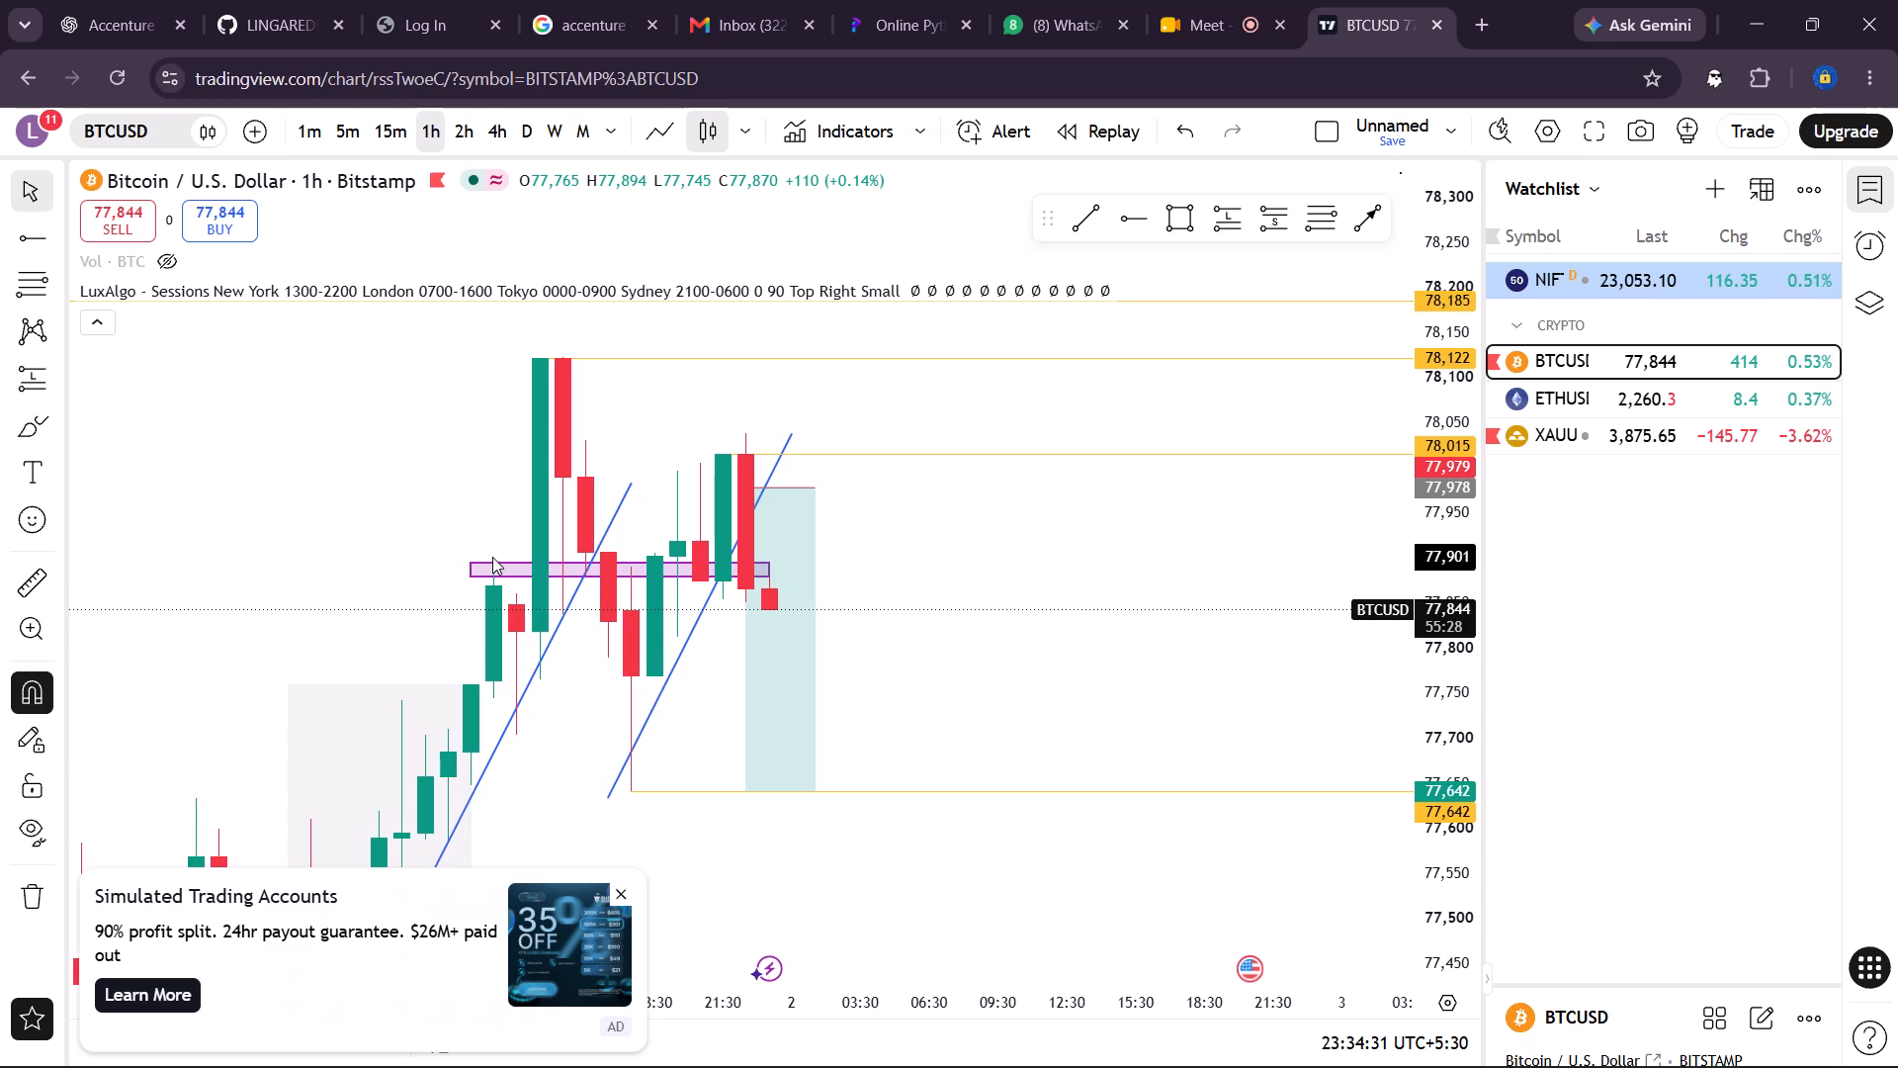
scroll(492, 557, "down", 3)
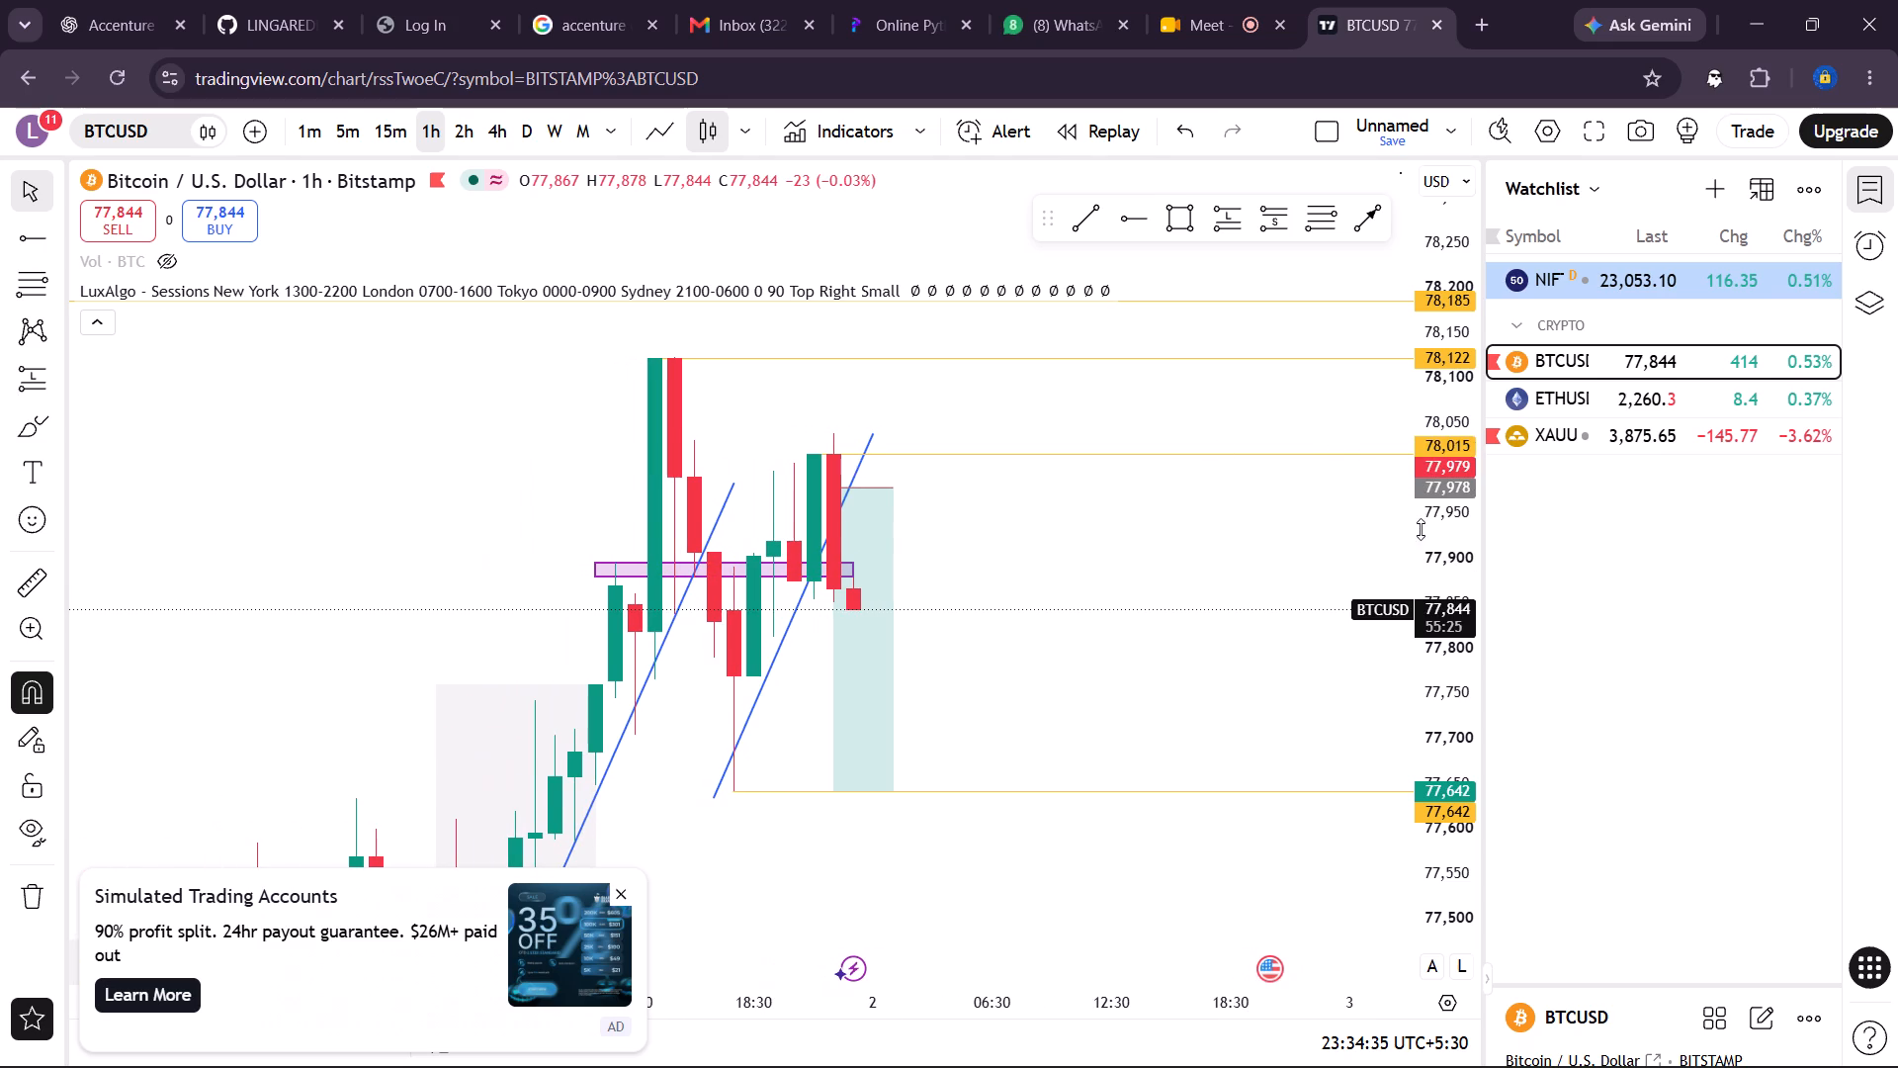
scroll(1427, 544, "down", 5)
scroll(1127, 769, "down", 2)
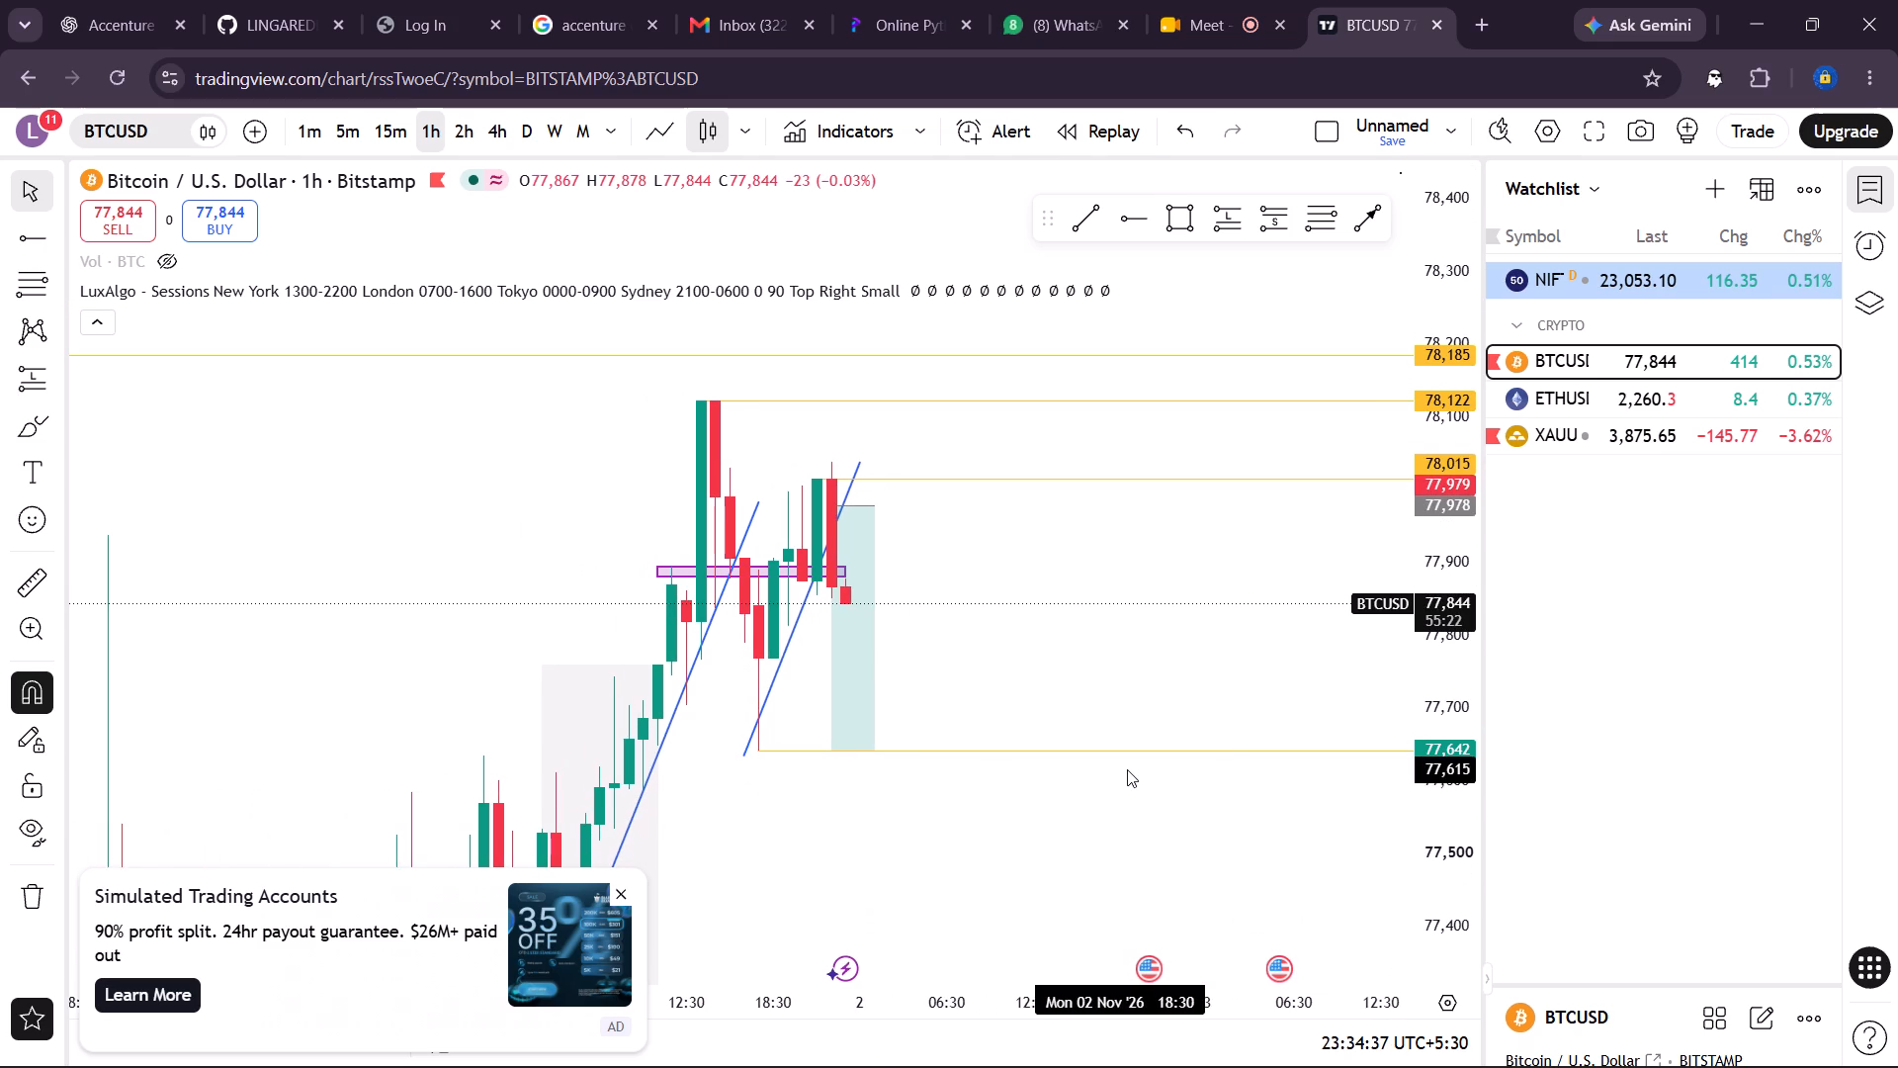
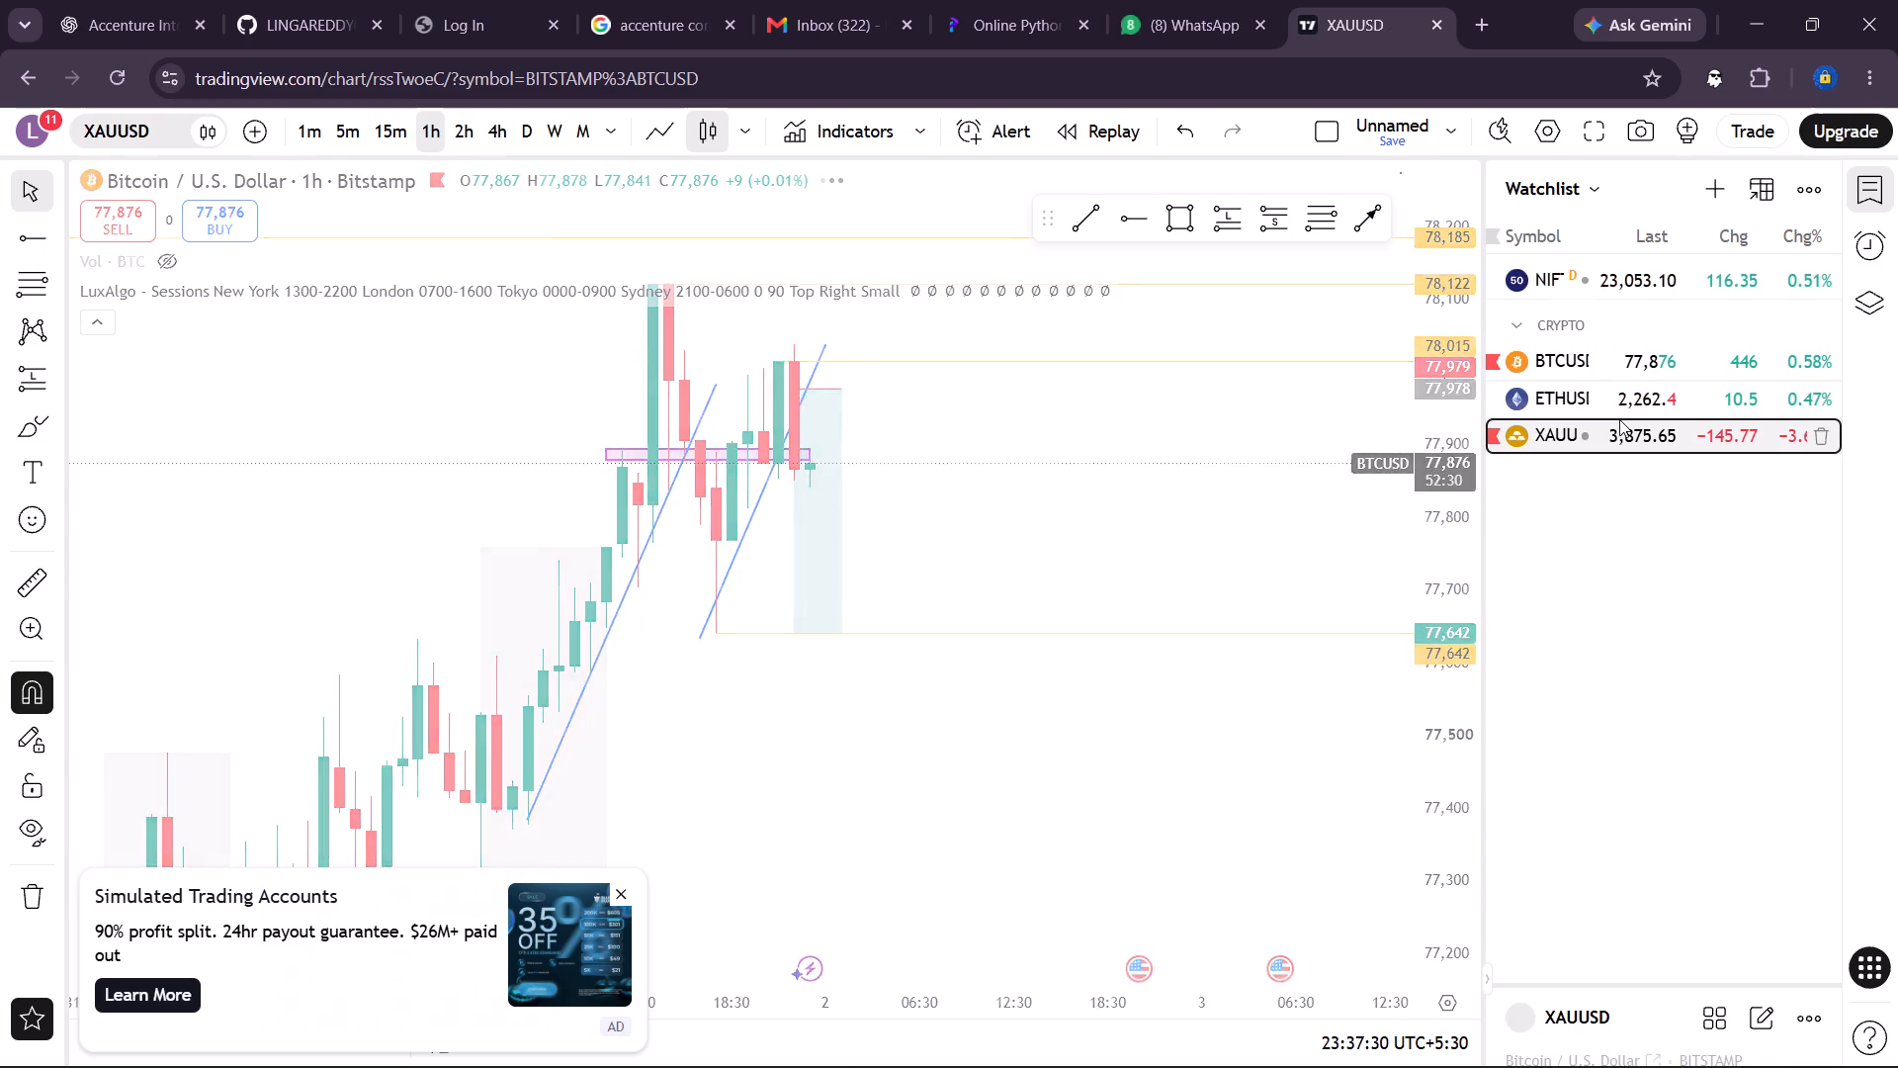
Examine the recent price action on the 1-hour XAUUSD gold chart.
scroll(1235, 558, "down", 2)
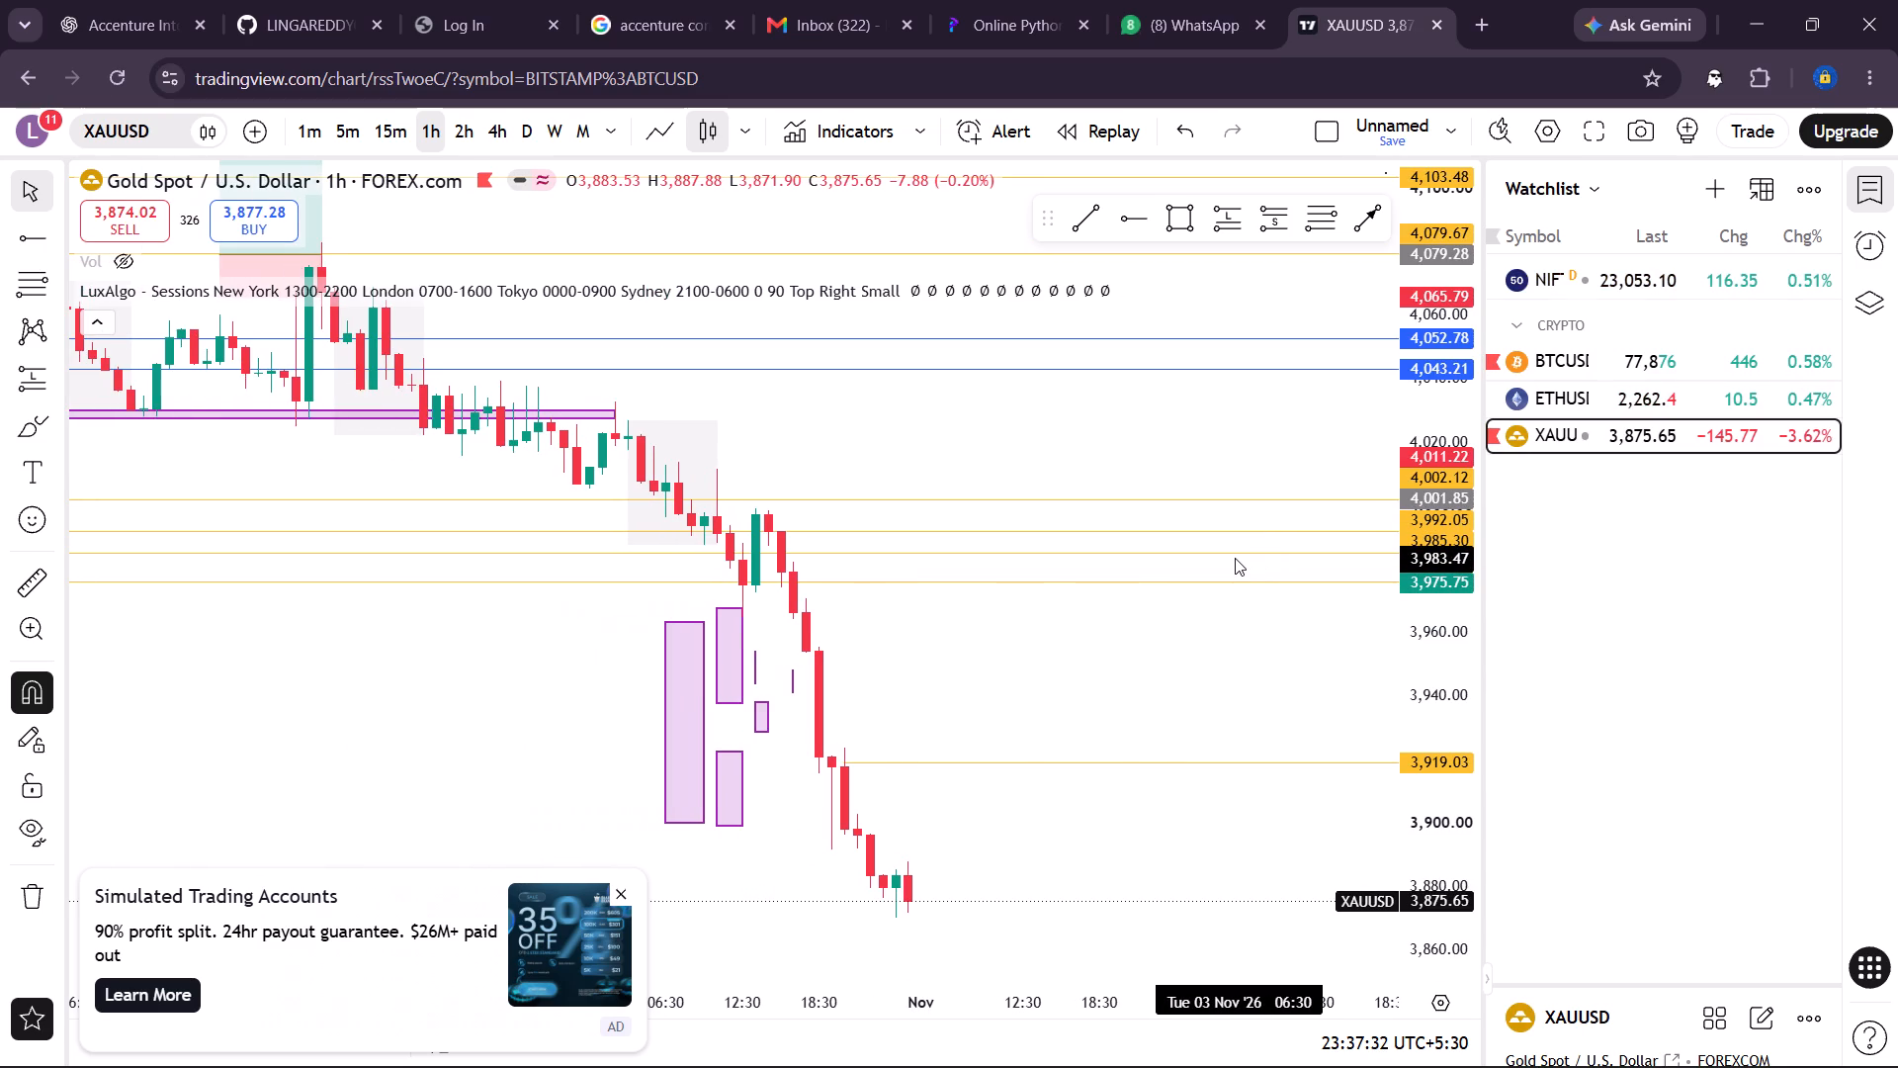